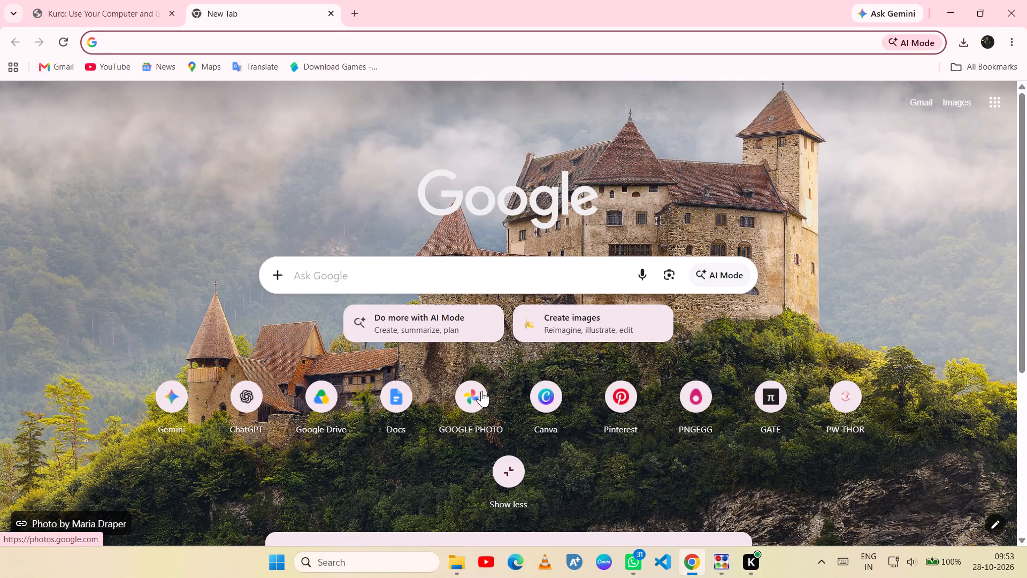
Go to Canva and open the recent presentation "Catalyst Used In Refinary" for editing.
left_click(542, 399)
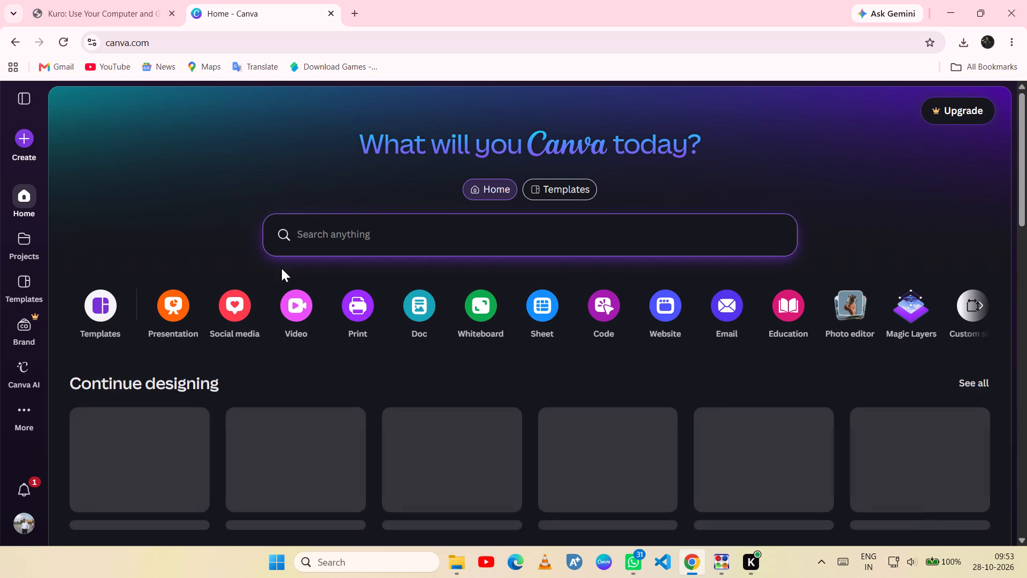
scroll(281, 268, "down", 4)
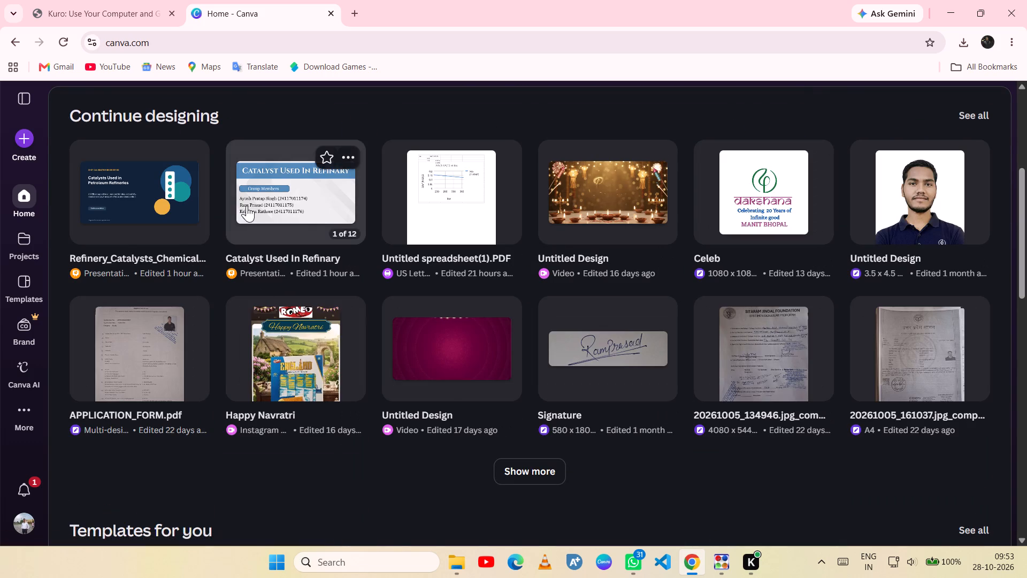
left_click(289, 203)
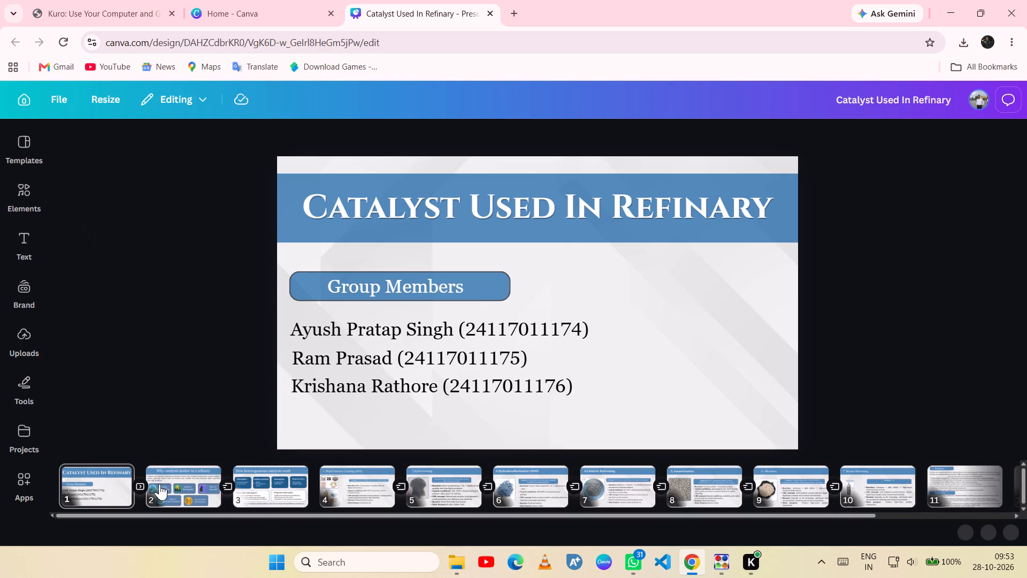
Accept all cookies, look through the early slides and go to slide 10, "7. Stream Reforming".
left_click(160, 484)
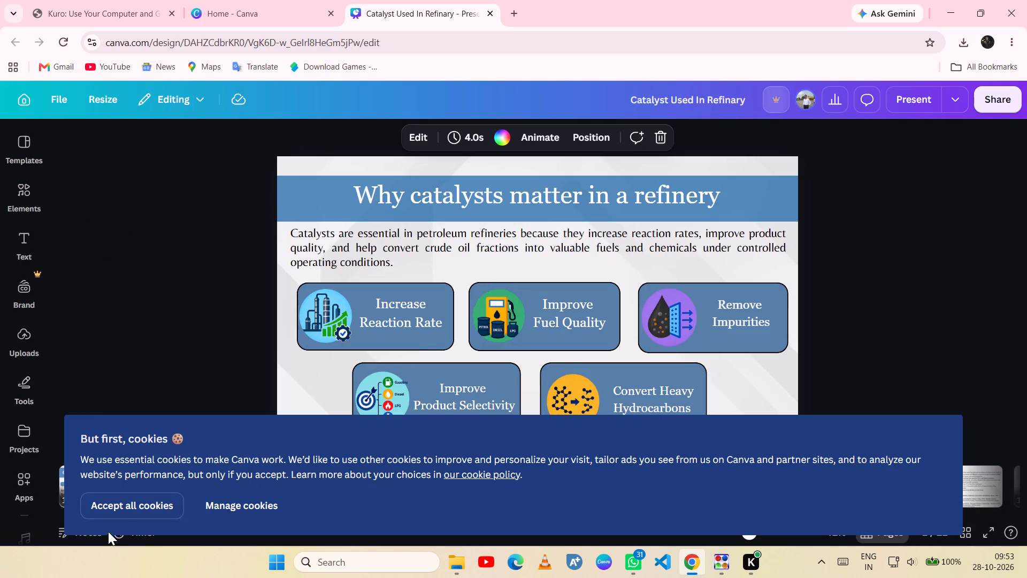
left_click(122, 501)
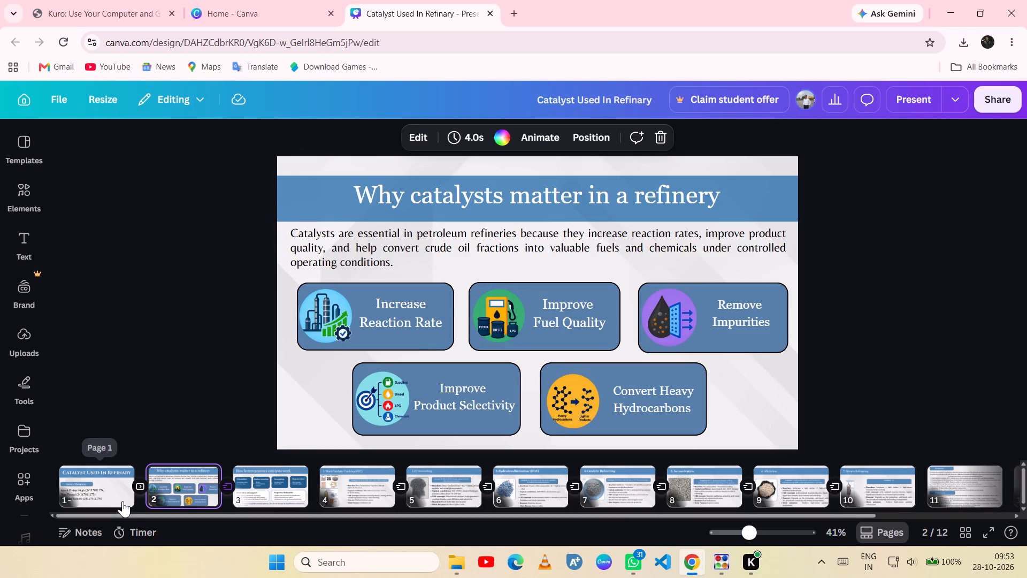
left_click(239, 488)
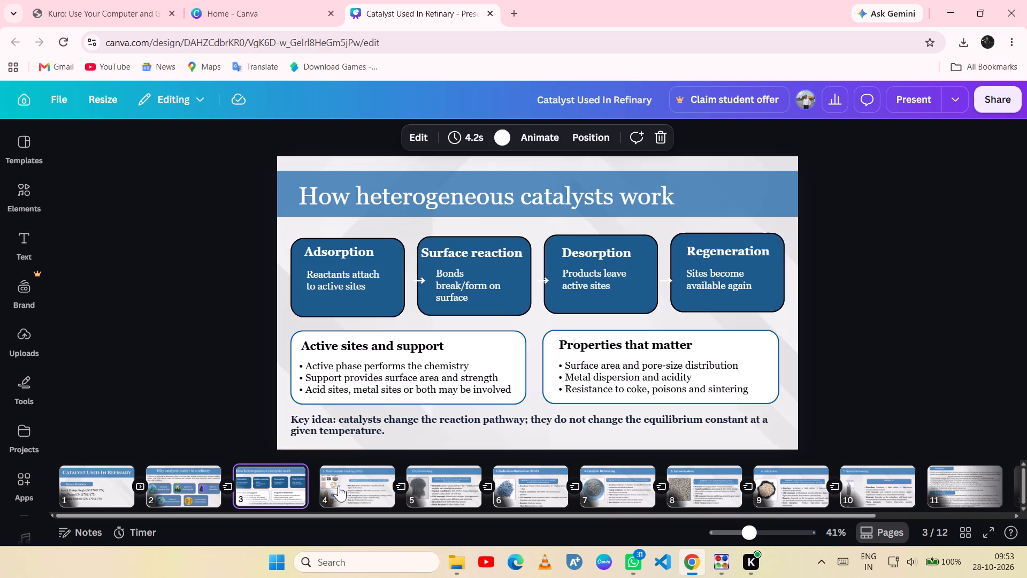
left_click(350, 483)
left_click(430, 491)
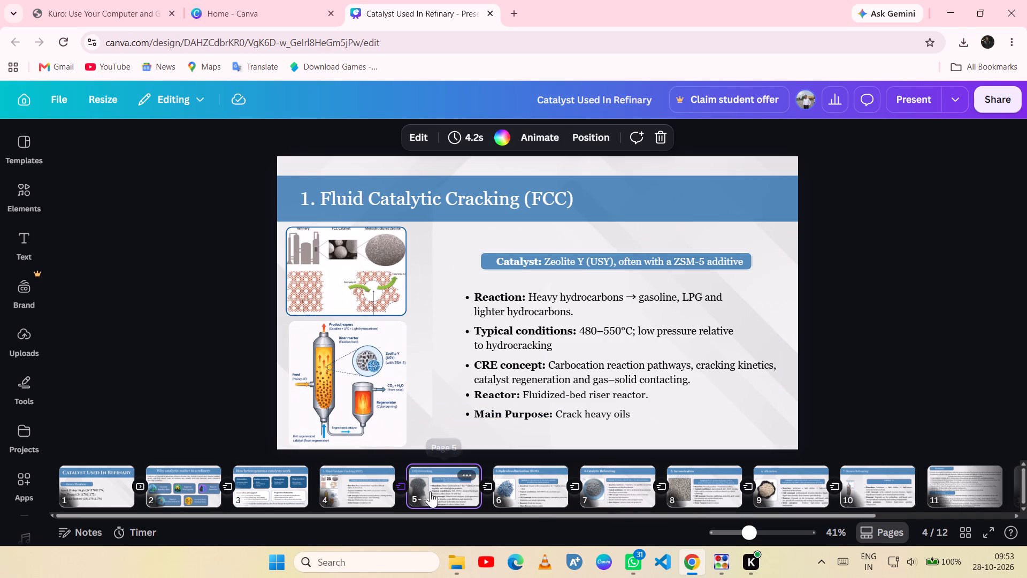
left_click(863, 497)
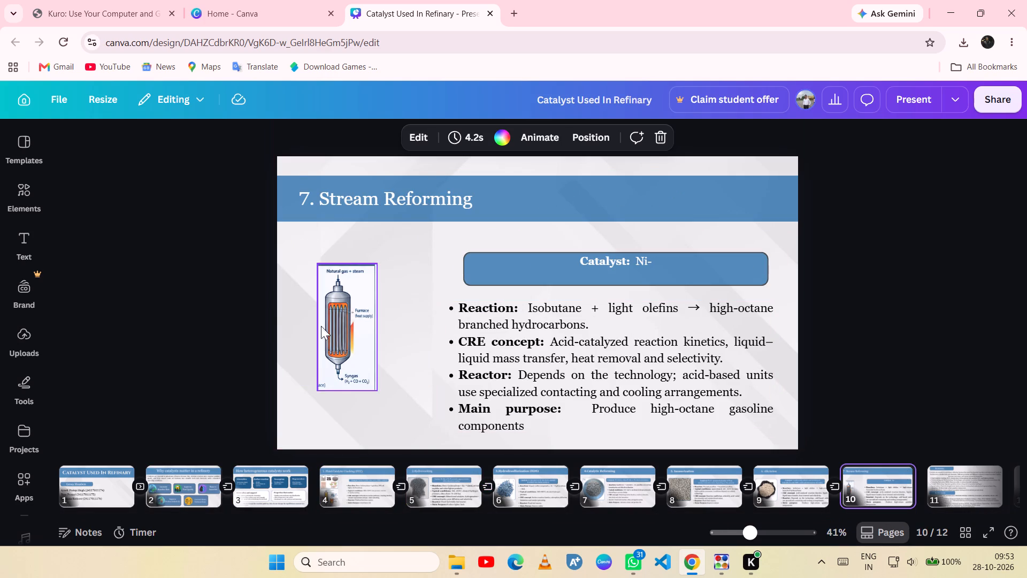
Crop the reactor image on slide 10 to about 190 × 426, trimming the border lines and leftover text around the reactor.
left_click(334, 325)
scroll(337, 316, "up", 3, "ctrl")
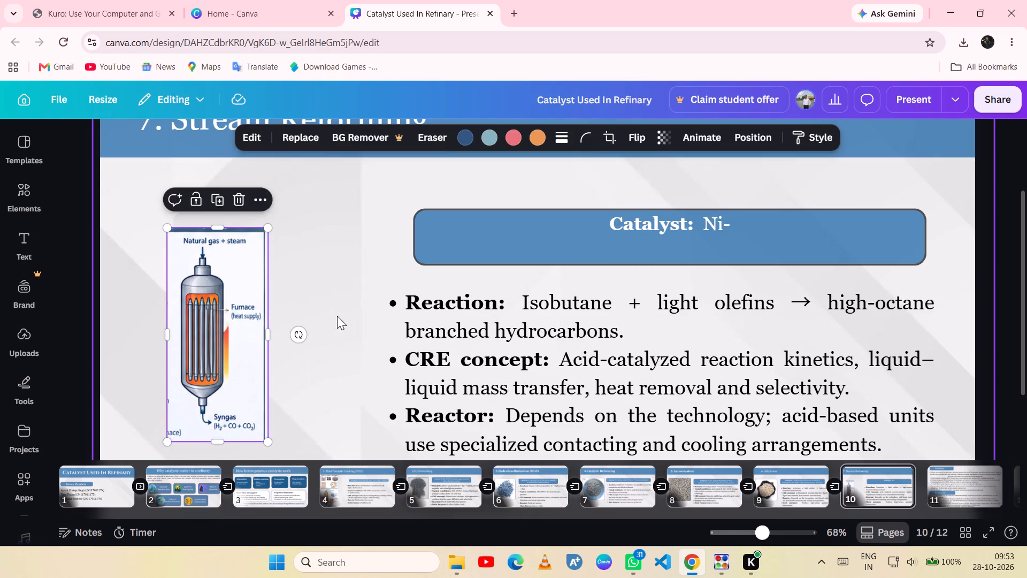
scroll(337, 316, "down", 2)
left_click_drag(268, 247, 266, 246)
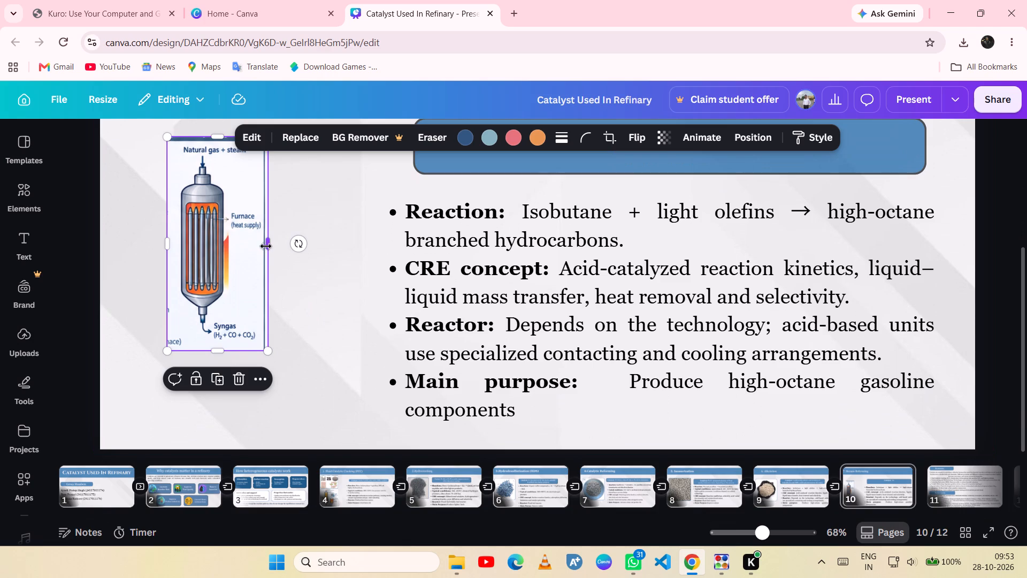
left_click_drag(266, 246, 263, 247)
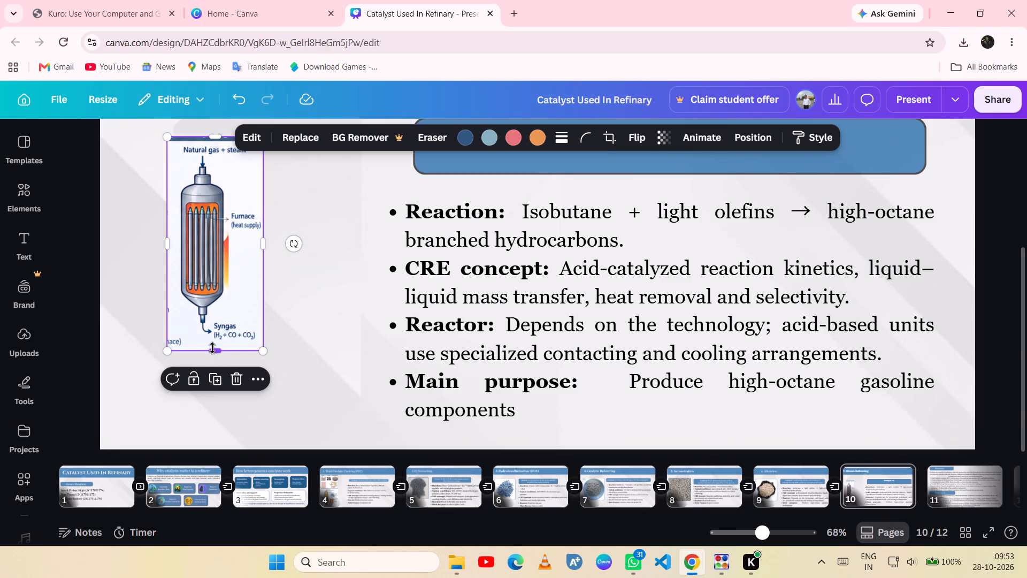
left_click_drag(212, 347, 211, 359)
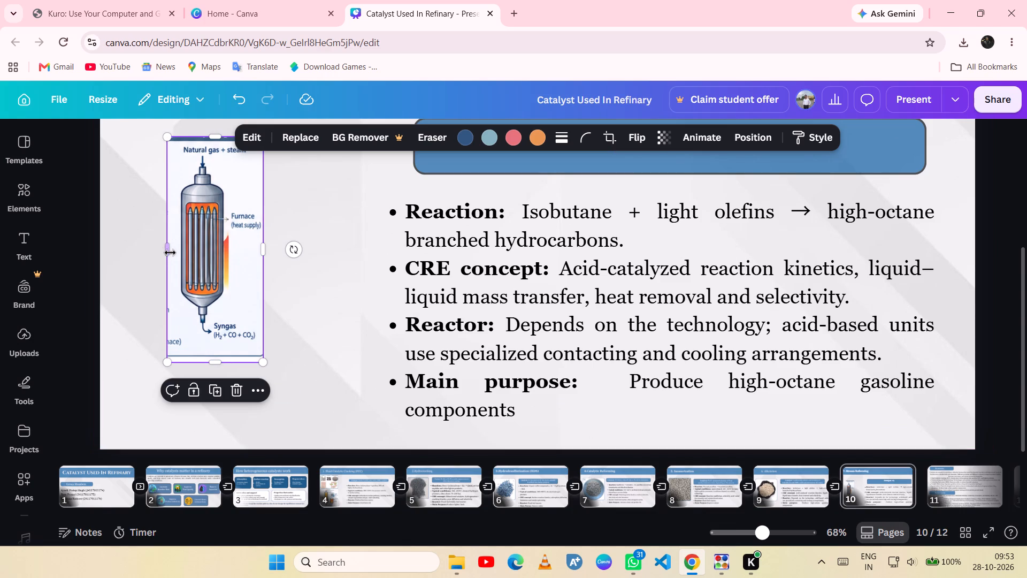
left_click_drag(170, 249, 79, 240)
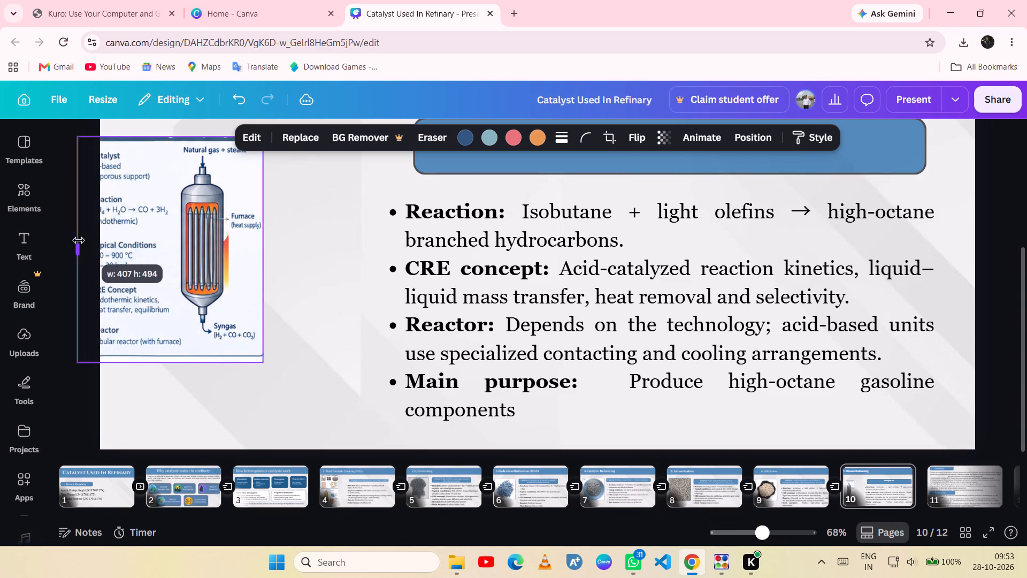
left_click_drag(79, 240, 178, 258)
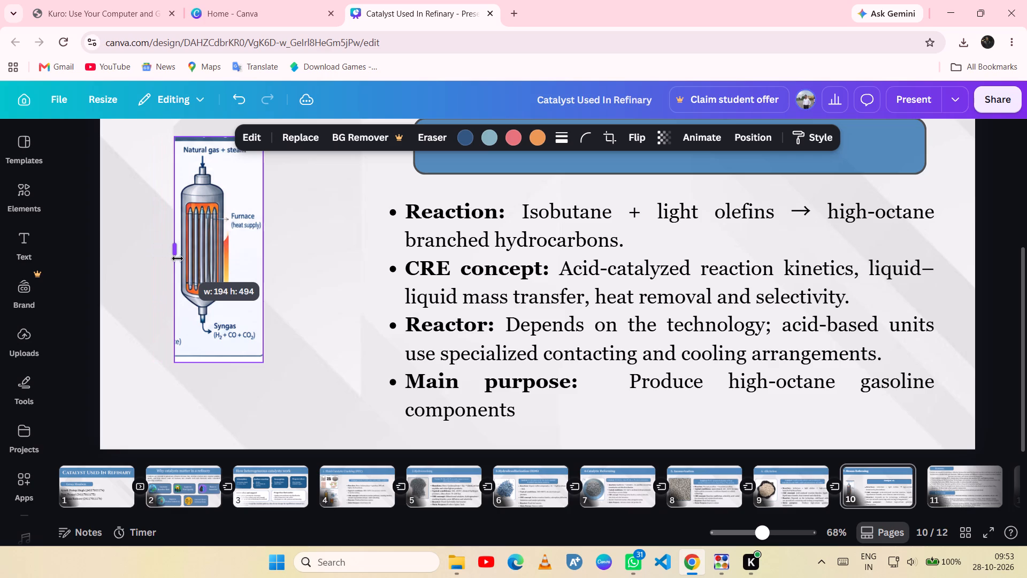
left_click_drag(178, 258, 180, 260)
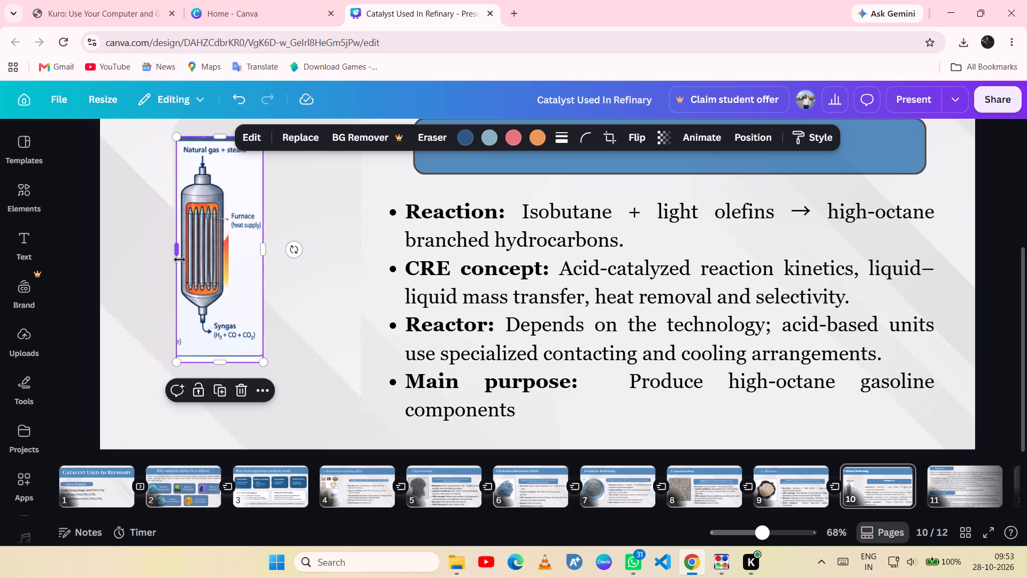
left_click(221, 137)
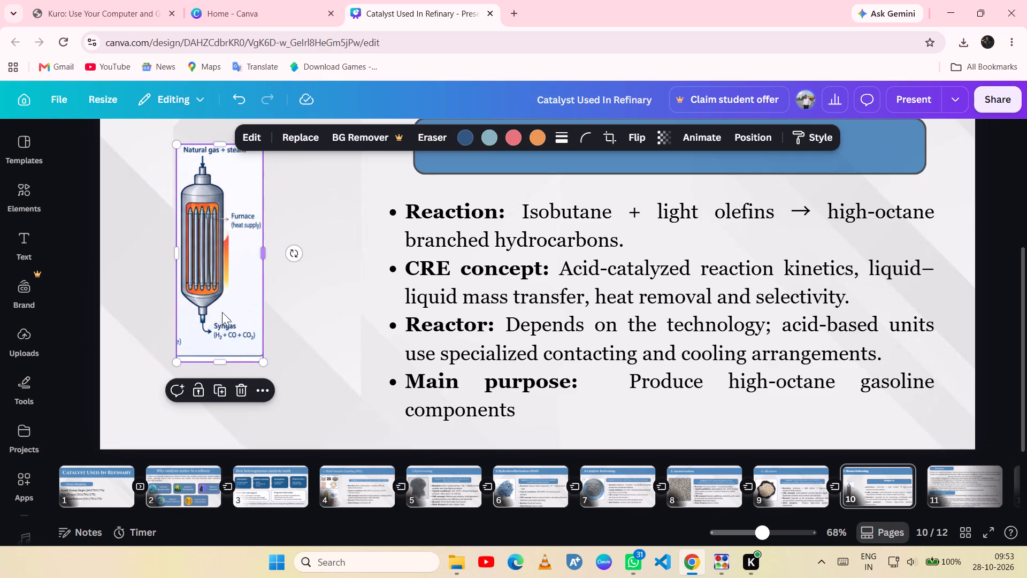
left_click_drag(219, 361, 220, 348)
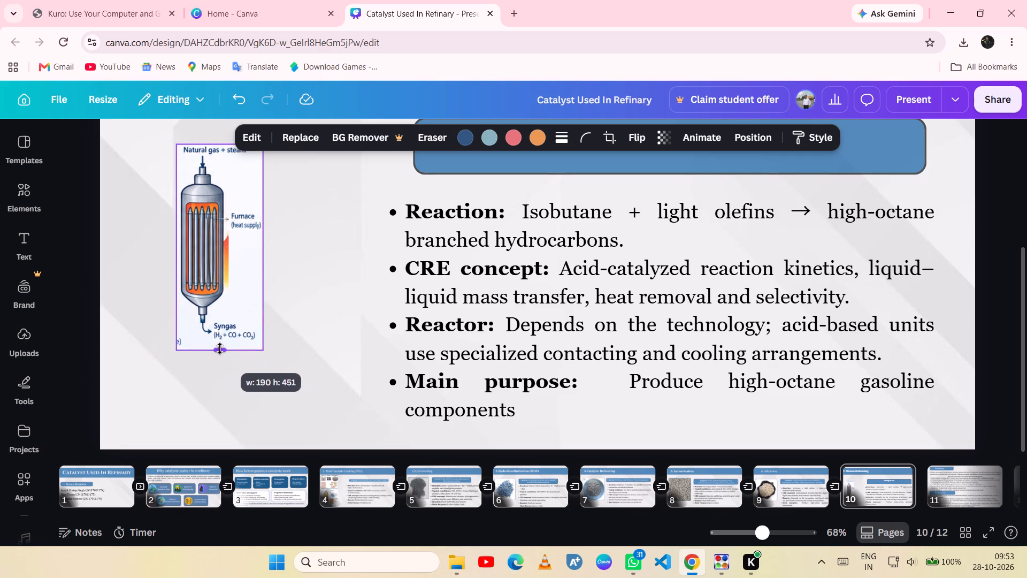
left_click_drag(220, 348, 221, 338)
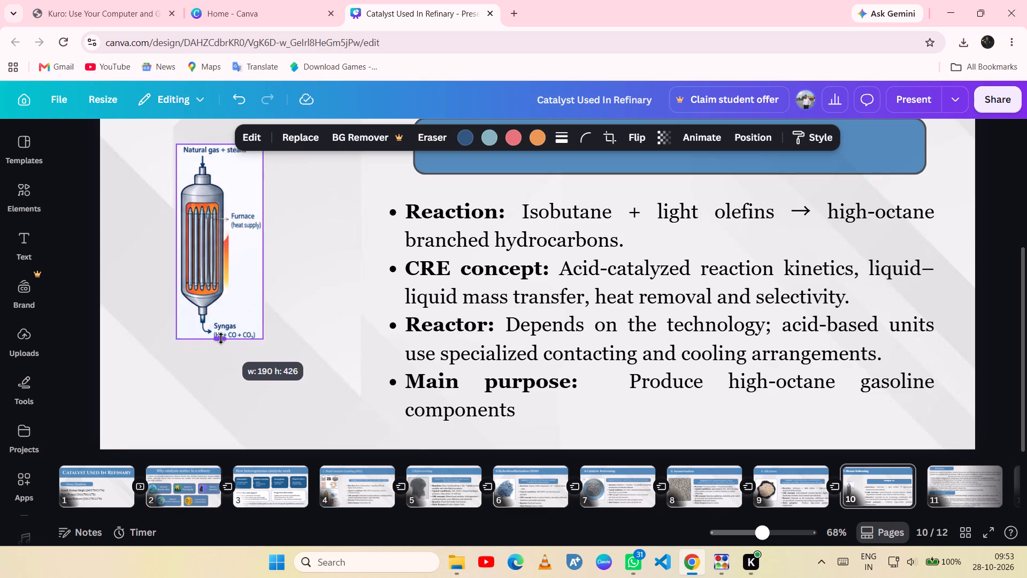
left_click_drag(221, 338, 220, 339)
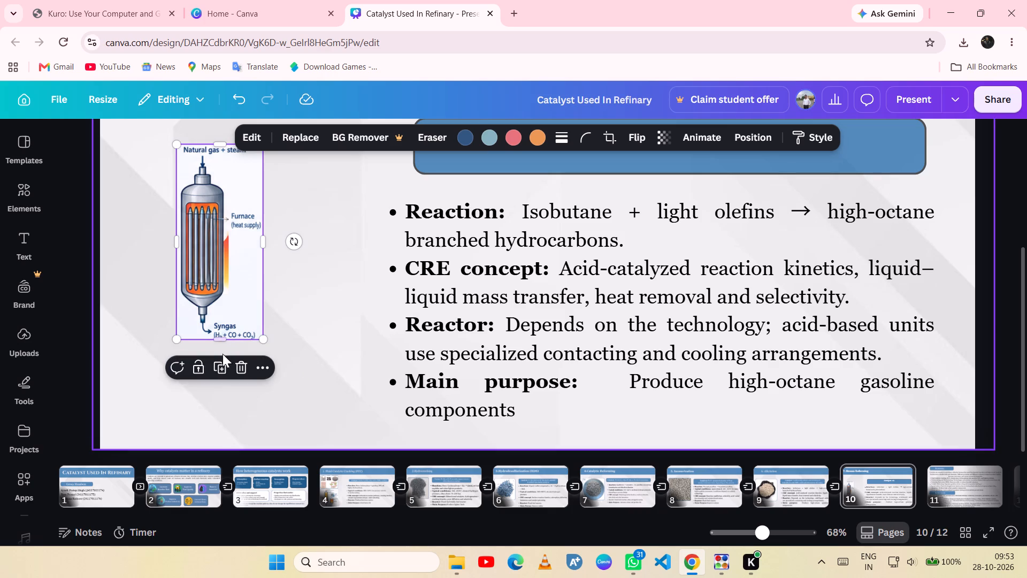
left_click(349, 343)
Enlarge the cropped reactor image proportionally and position it in the empty area beside the bullet text.
left_click_drag(205, 268, 197, 287)
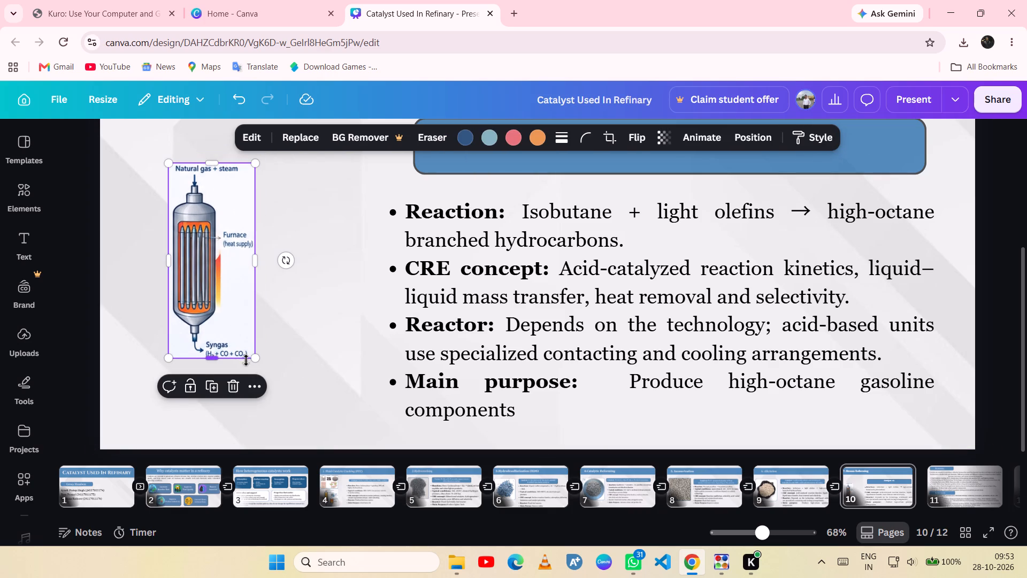
left_click_drag(256, 355, 331, 420)
left_click_drag(208, 344, 204, 317)
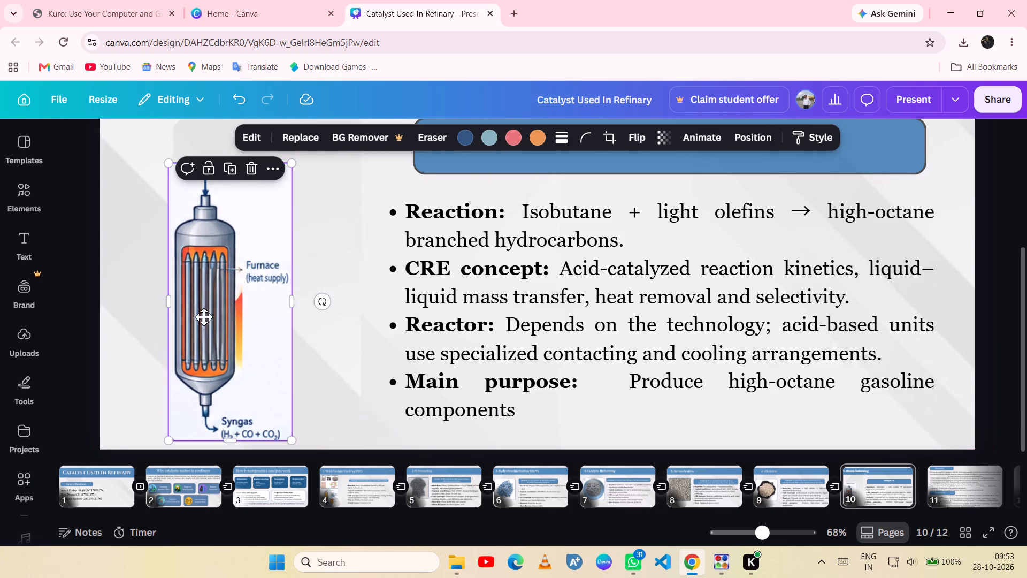
left_click_drag(204, 317, 200, 304)
scroll(400, 340, "up", 3)
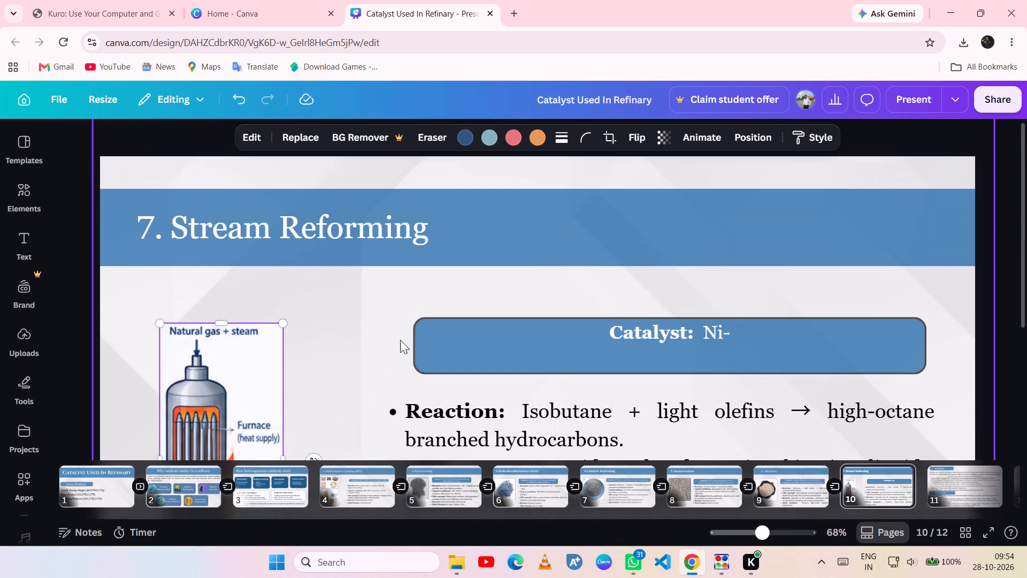
scroll(400, 339, "down", 2)
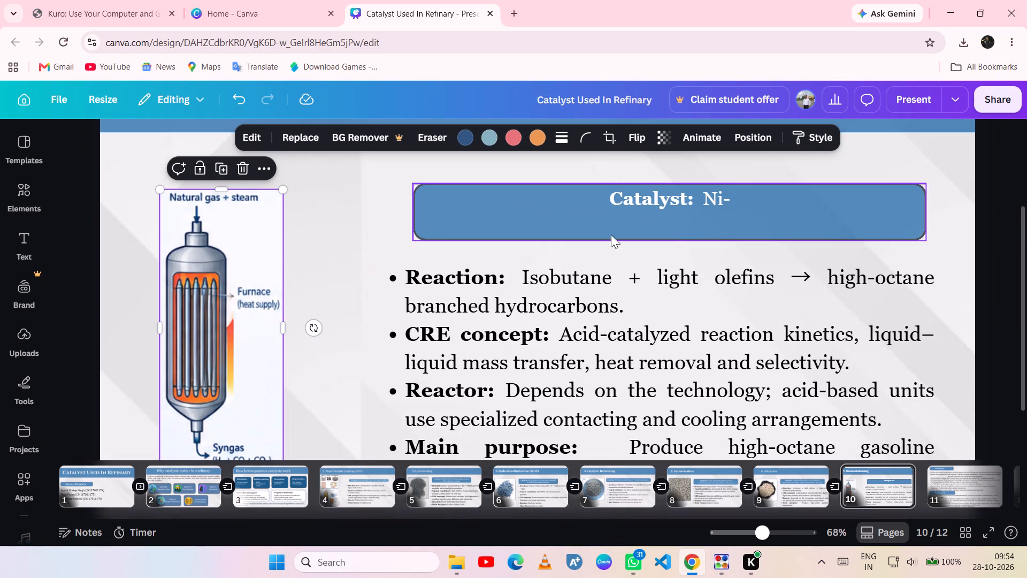
scroll(273, 315, "down", 1)
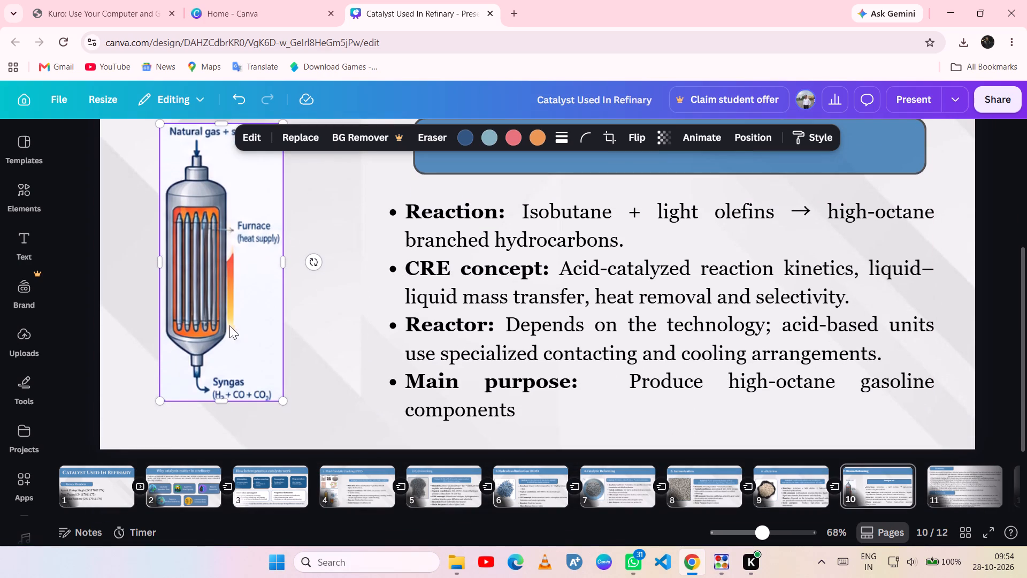
left_click_drag(227, 322, 221, 327)
scroll(318, 325, "up", 1)
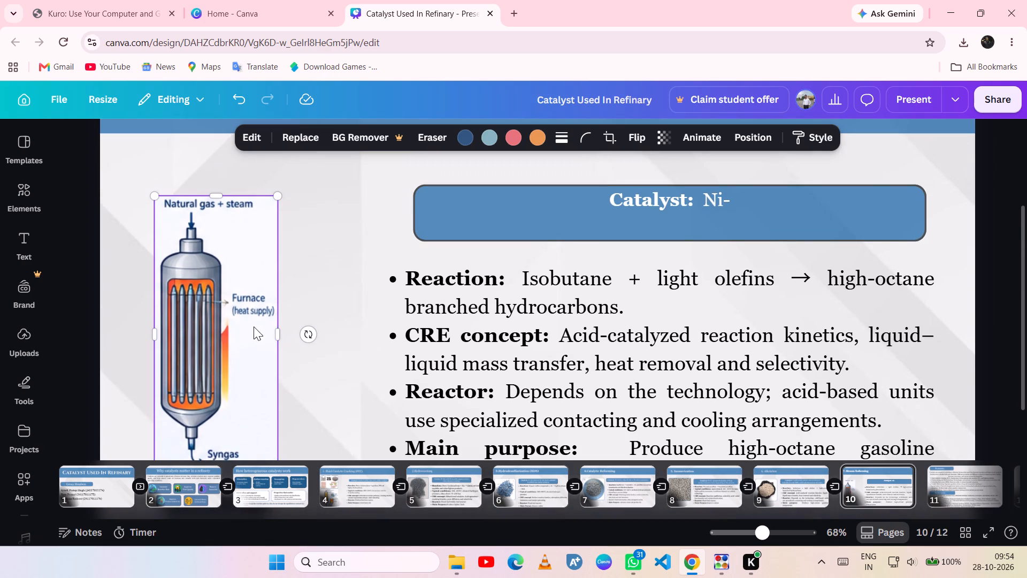
left_click_drag(254, 326, 266, 318)
scroll(393, 282, "down", 2)
left_click_drag(237, 294, 238, 305)
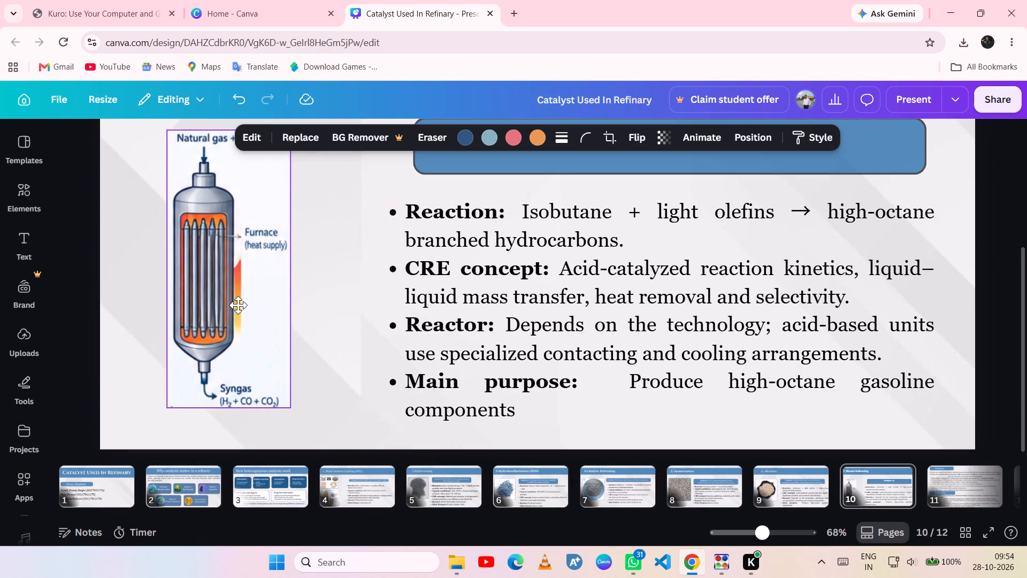
left_click_drag(238, 305, 248, 314)
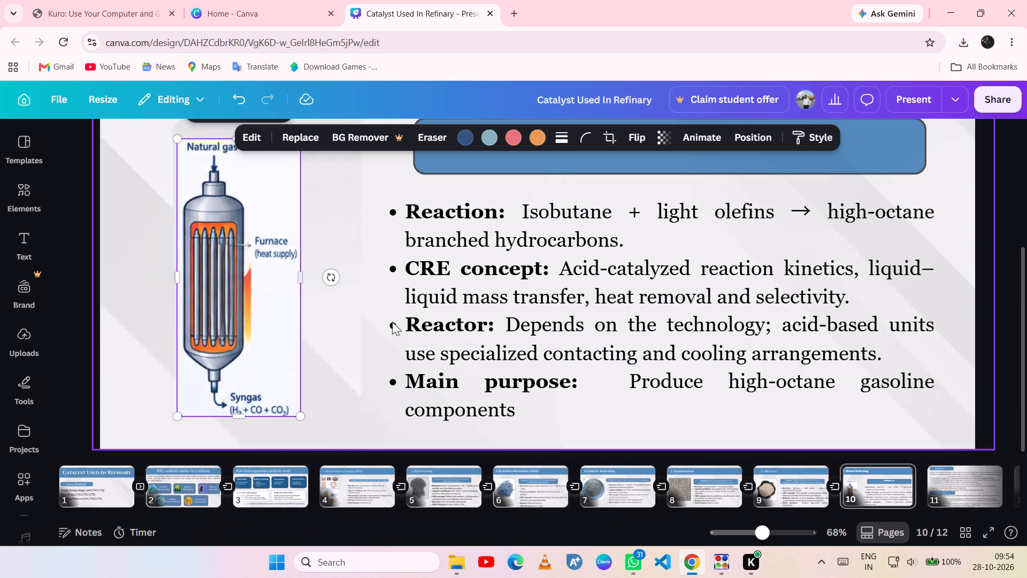
scroll(425, 320, "up", 1)
scroll(425, 320, "down", 1)
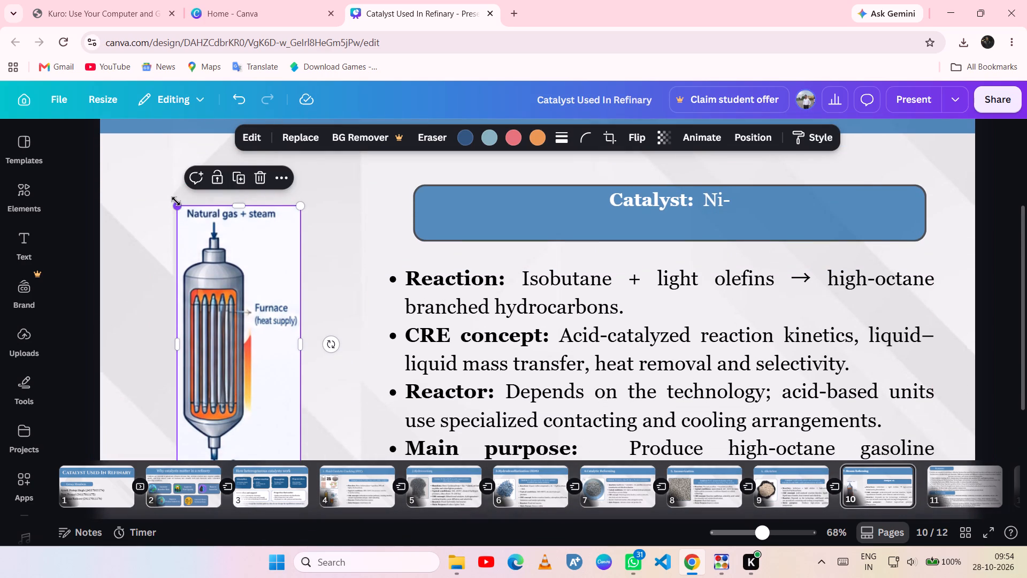
Enlarge the reactor image further to fill the height between the title band and the slide's bottom edge, and adjust its position.
left_click_drag(177, 205, 140, 166)
scroll(330, 279, "down", 2)
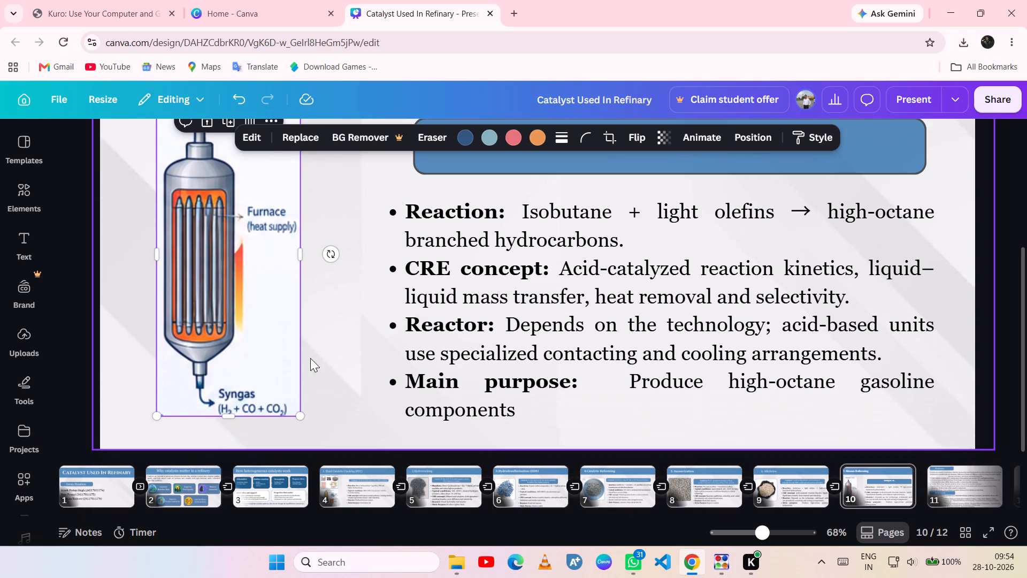
left_click_drag(301, 416, 332, 447)
left_click_drag(229, 322, 232, 310)
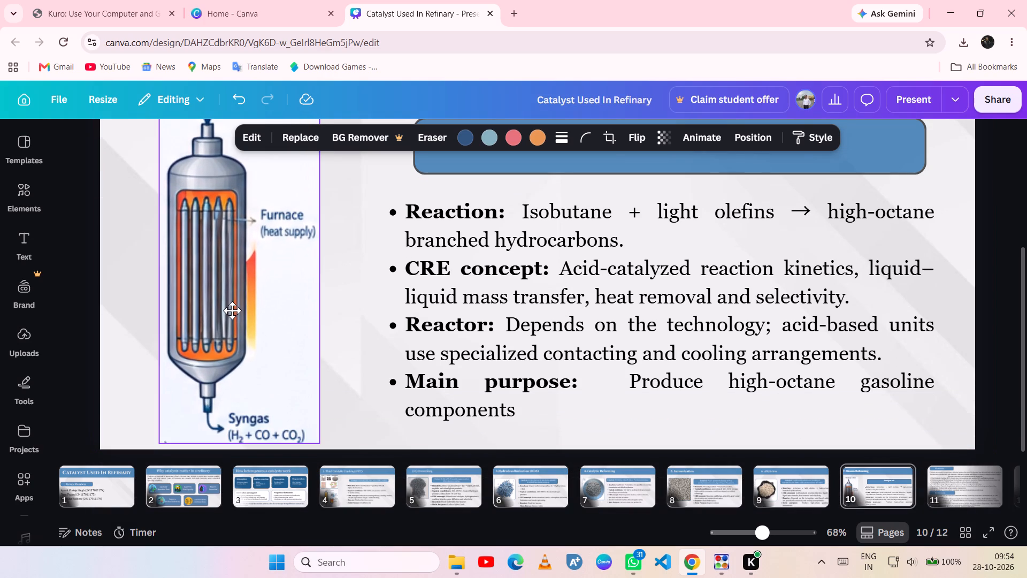
left_click_drag(232, 310, 230, 308)
Append "(For hydrogen)" to the slide title after "7. Stream Reforming".
scroll(379, 338, "up", 2)
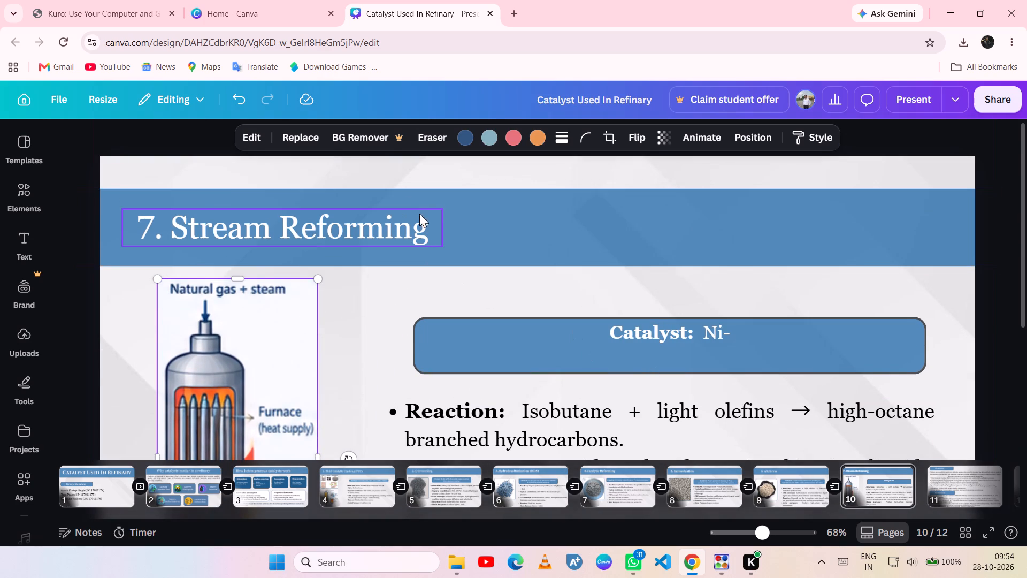
left_click(422, 237)
double_click(416, 224)
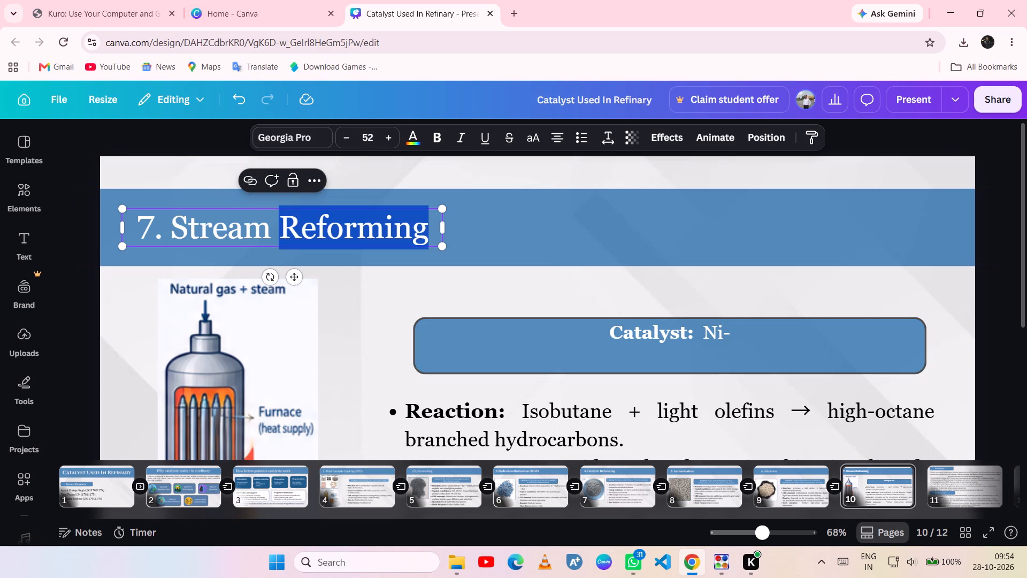
left_click(427, 233)
left_click(428, 233)
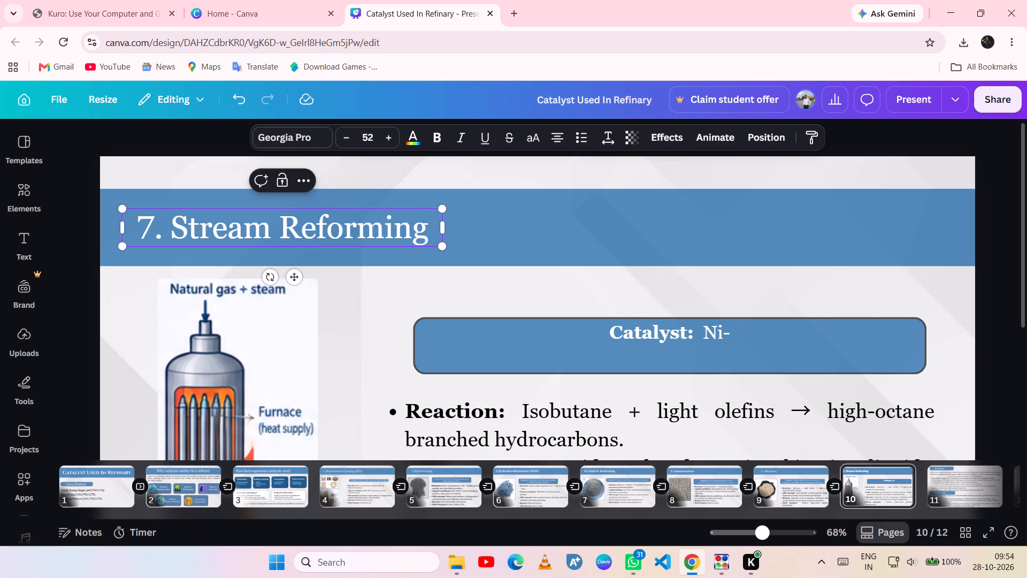
key("space")
key("shift+parenleft")
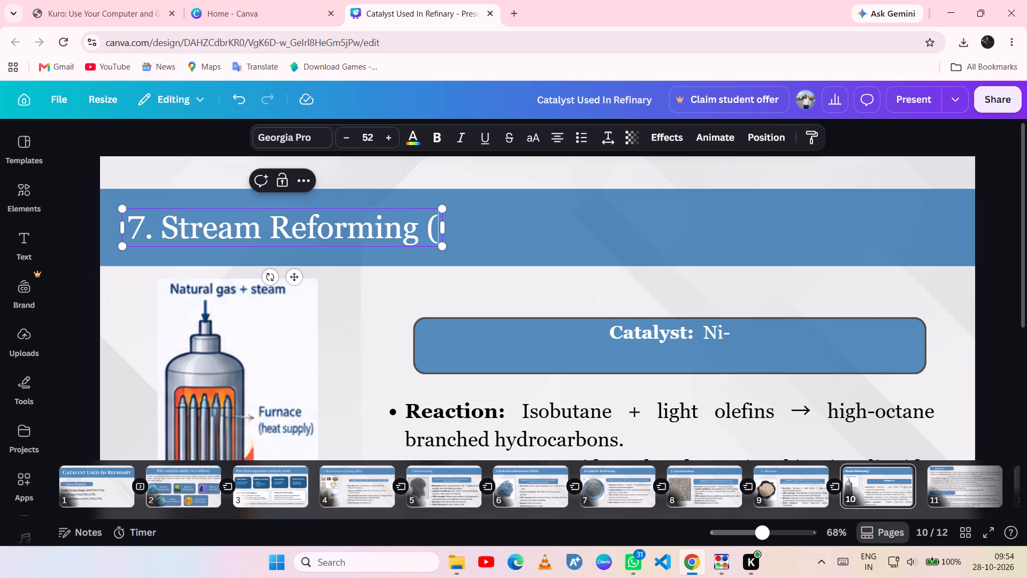
type("For hydrogen")
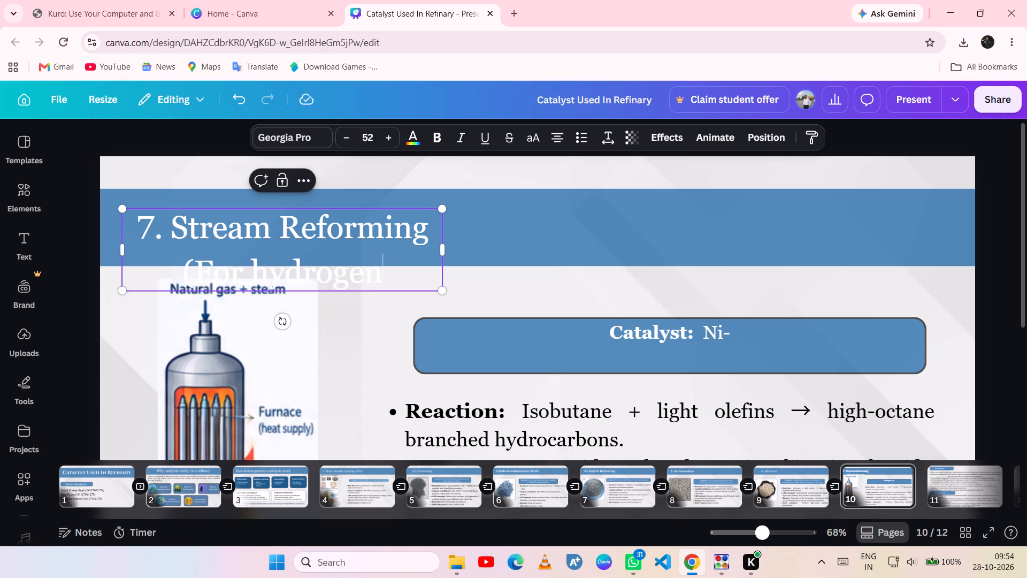
key("shift+parenright")
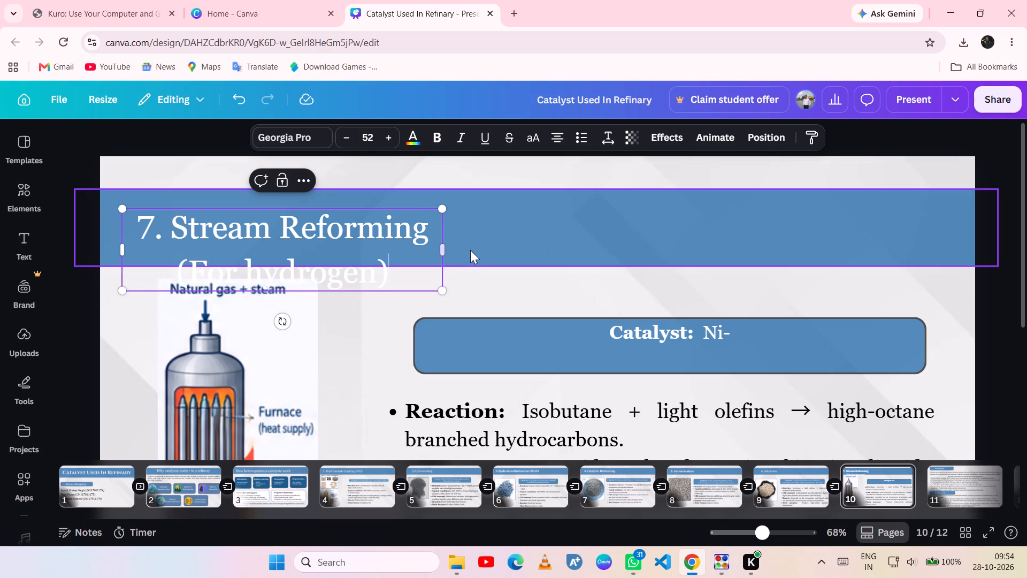
Widen the title's text box so that "7. Stream Reforming (For hydrogen)" fits on a single line within the blue band.
left_click_drag(443, 249, 677, 230)
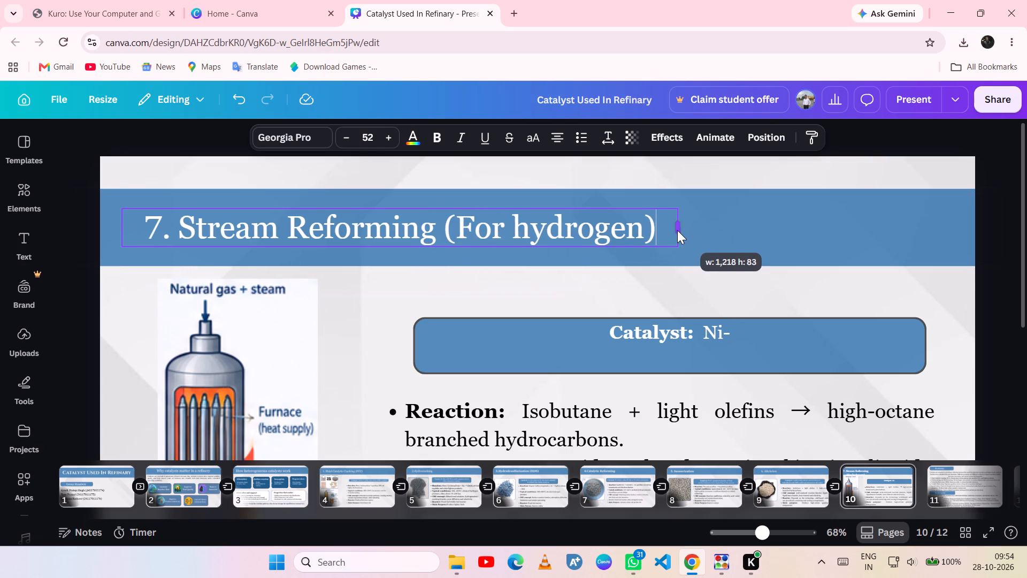
left_click_drag(677, 230, 655, 232)
left_click(466, 295)
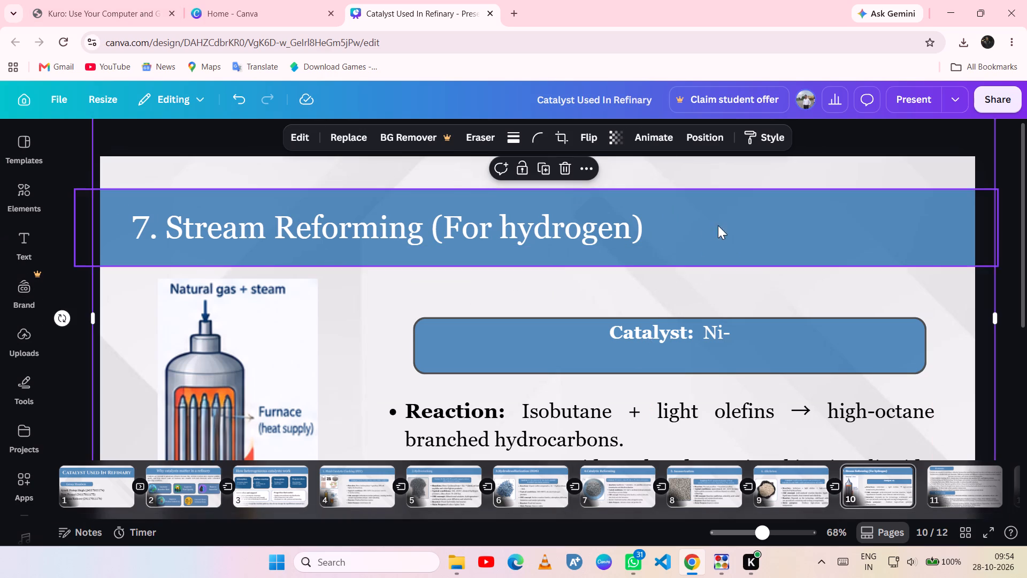
Shift the reactor image slightly away from the bullet text, toward the slide's left edge.
scroll(607, 245, "down", 2)
scroll(607, 247, "up", 1)
scroll(602, 262, "down", 2)
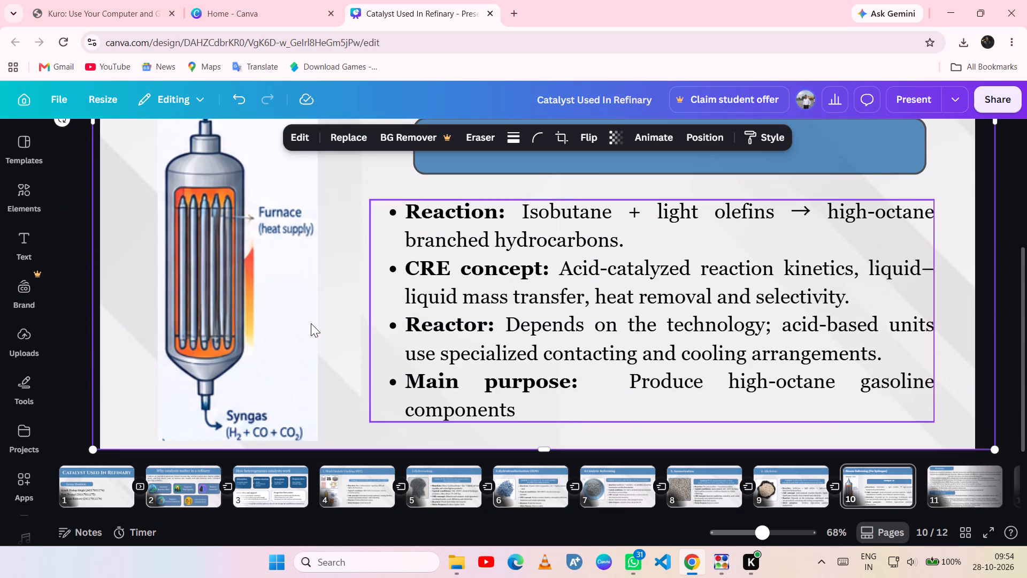
left_click_drag(228, 322, 222, 323)
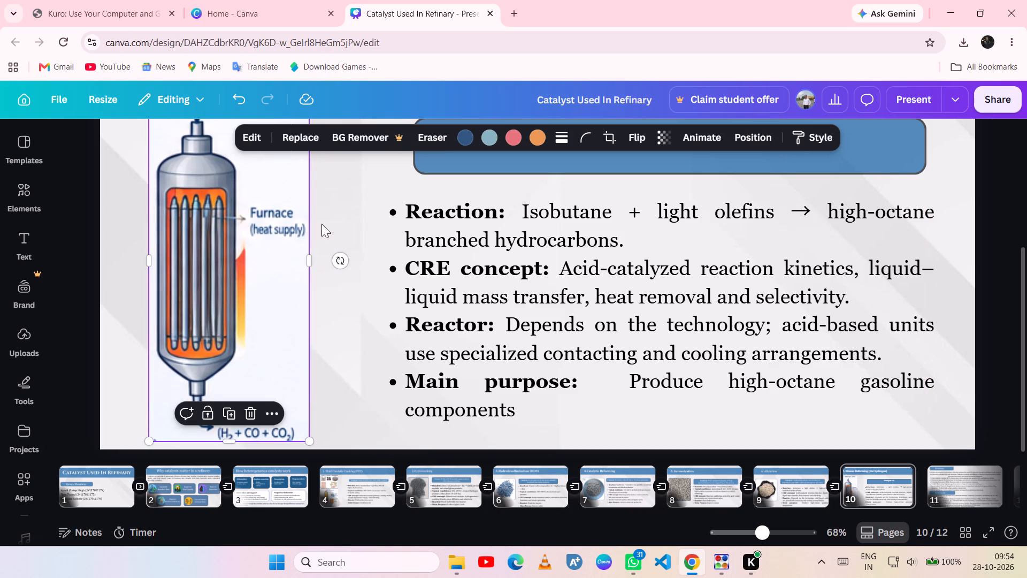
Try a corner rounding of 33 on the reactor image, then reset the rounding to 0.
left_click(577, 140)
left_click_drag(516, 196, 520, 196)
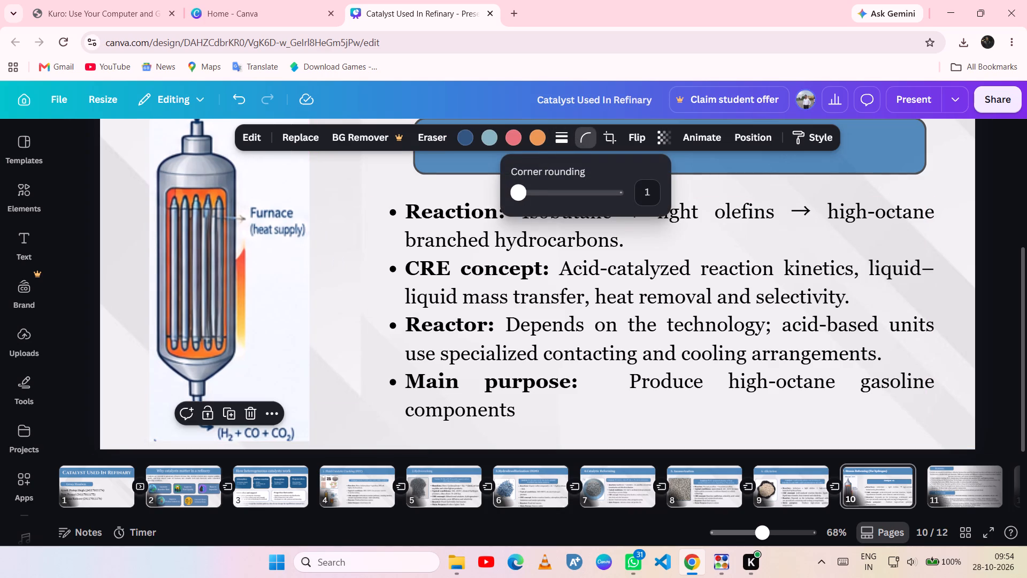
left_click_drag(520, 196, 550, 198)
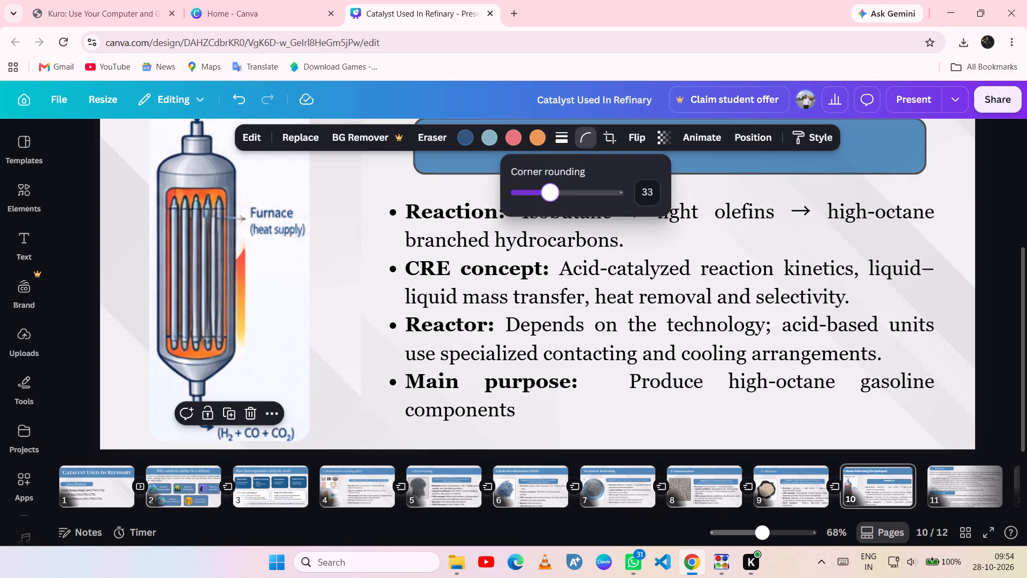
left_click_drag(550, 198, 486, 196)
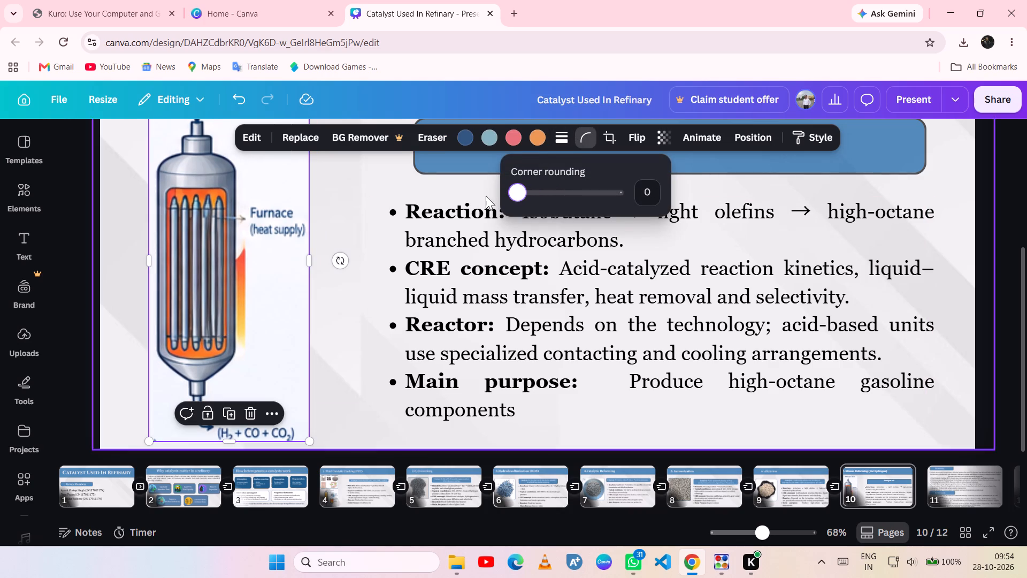
Extend the reactor image very slightly at its bottom edge and set its corner rounding to 43.
left_click(250, 330)
left_click(229, 437)
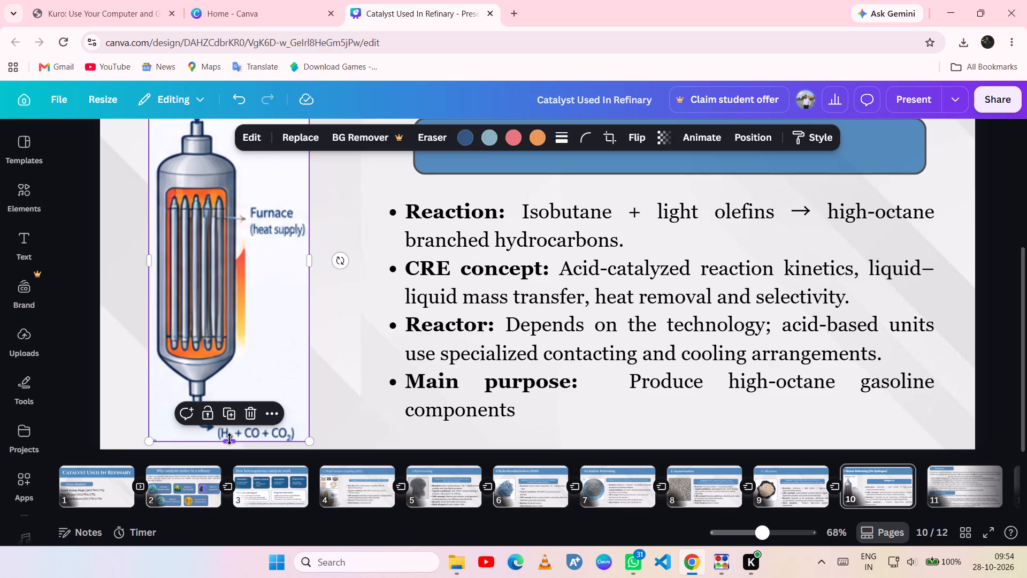
left_click(229, 440)
left_click(592, 137)
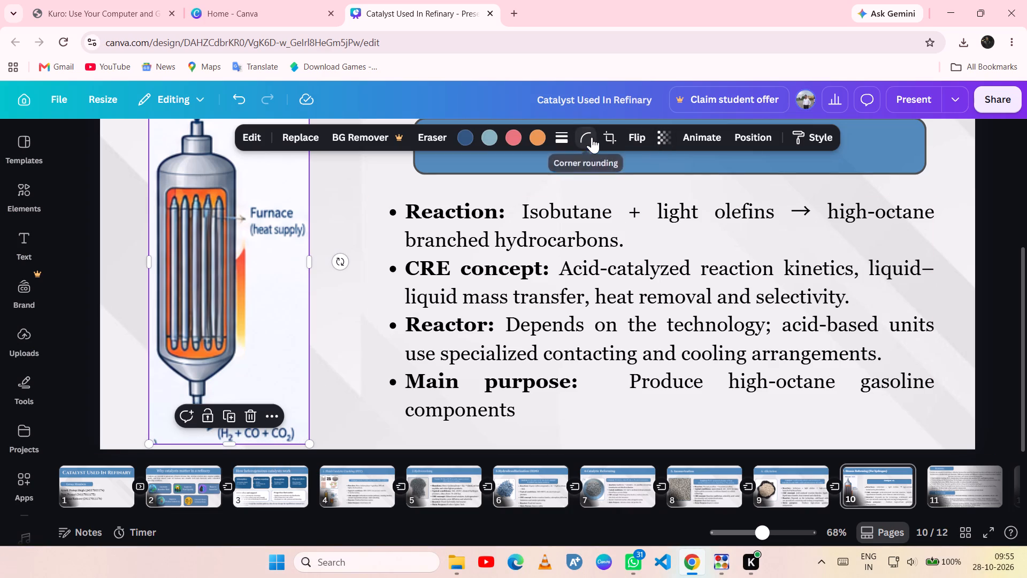
left_click_drag(519, 194, 543, 200)
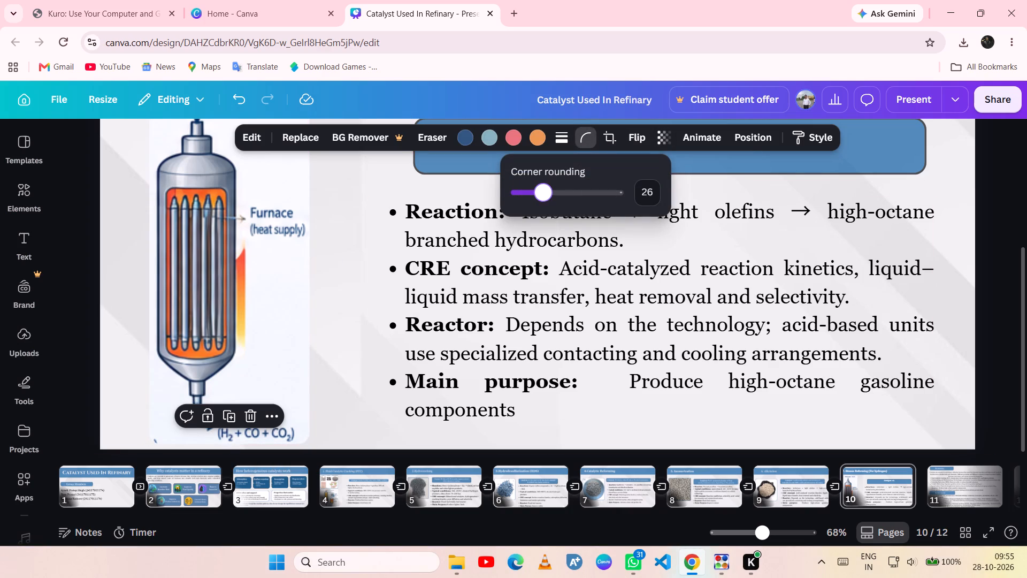
left_click_drag(543, 200, 566, 202)
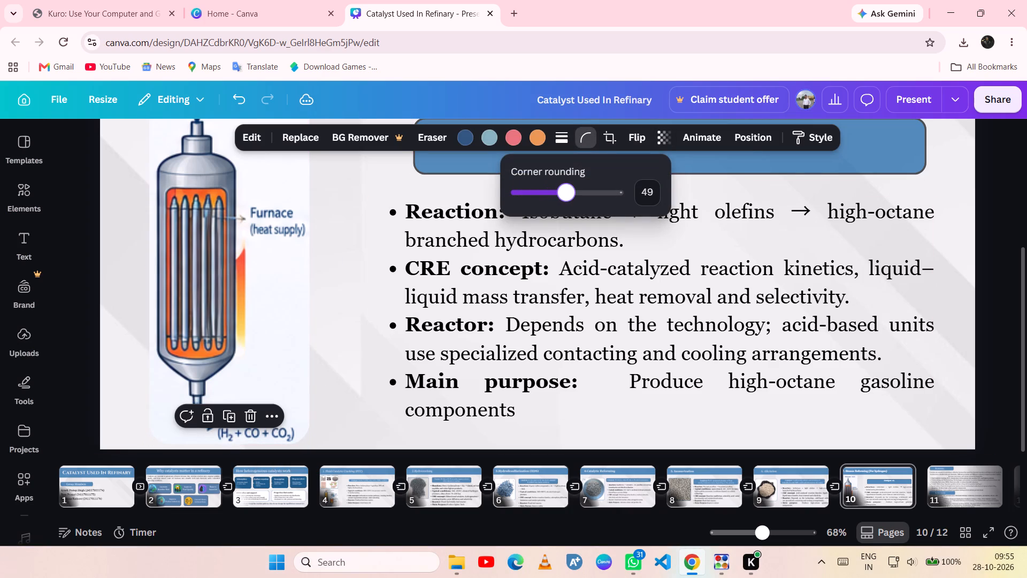
left_click_drag(566, 202, 560, 202)
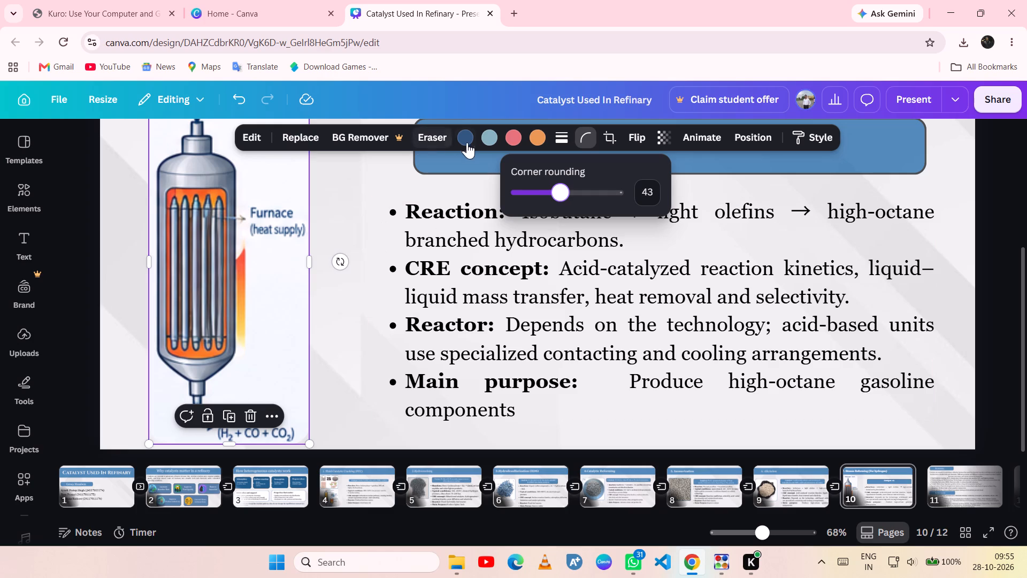
Add a solid black border with a stroke weight of 4 around the reactor image.
left_click(570, 134)
left_click(480, 232)
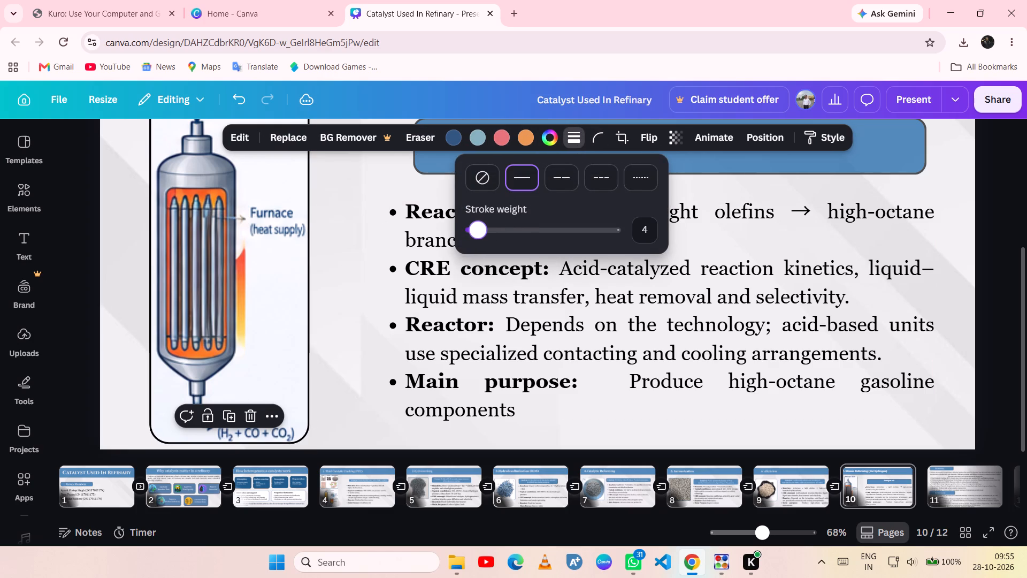
left_click(367, 301)
Move the "Catalyst: Ni-" text toward the left end of its blue box, slightly lower than before.
scroll(366, 301, "up", 2)
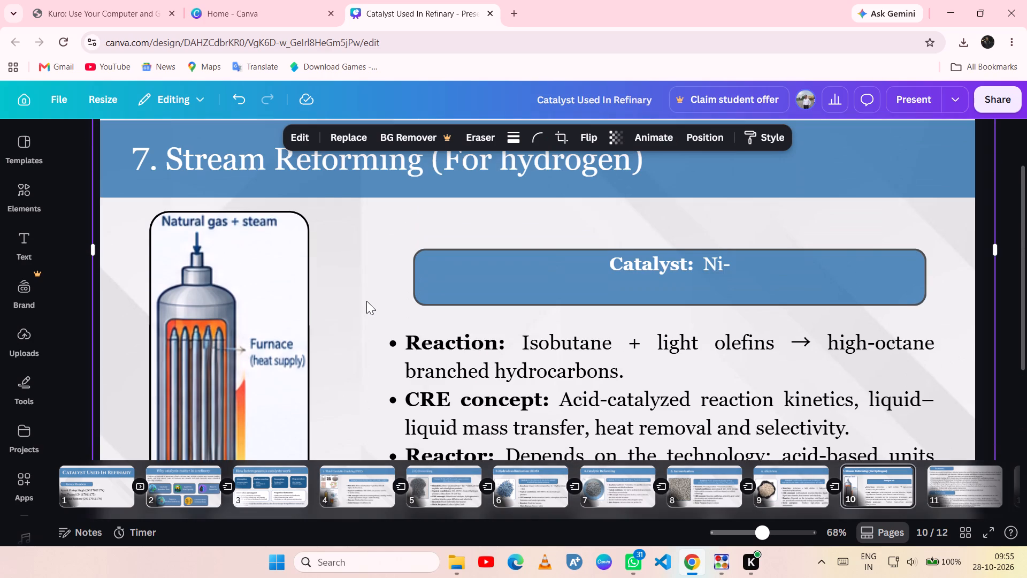
left_click(279, 325)
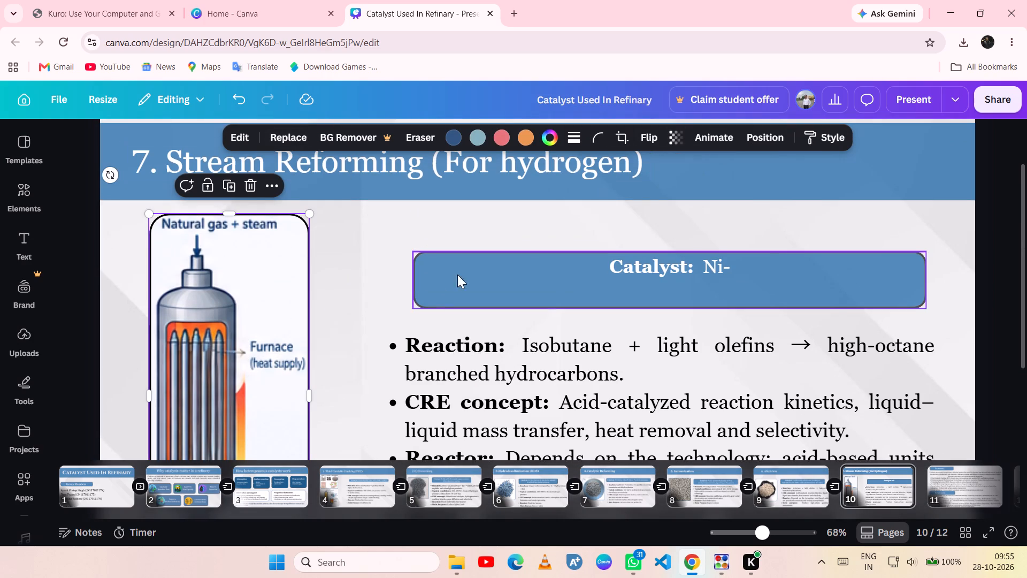
scroll(418, 291, "down", 2)
scroll(495, 291, "up", 1)
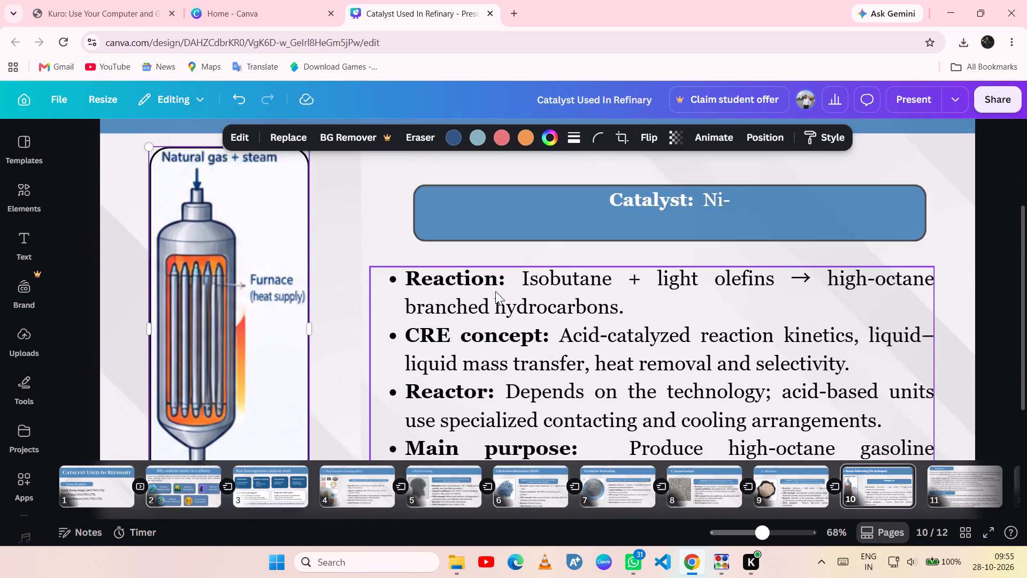
scroll(495, 291, "up", 1)
left_click(675, 333)
left_click_drag(675, 333, 655, 340)
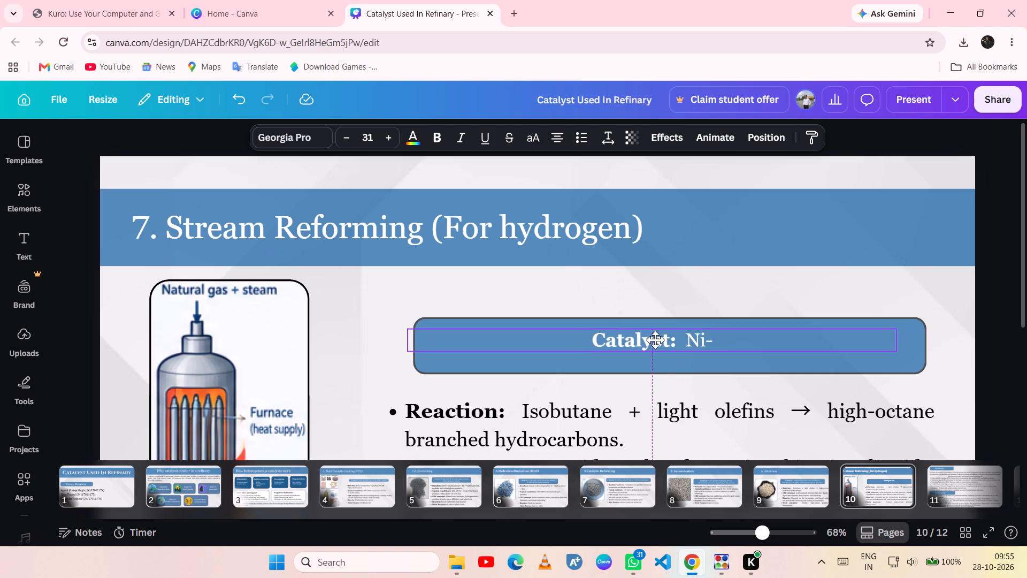
left_click_drag(655, 340, 520, 336)
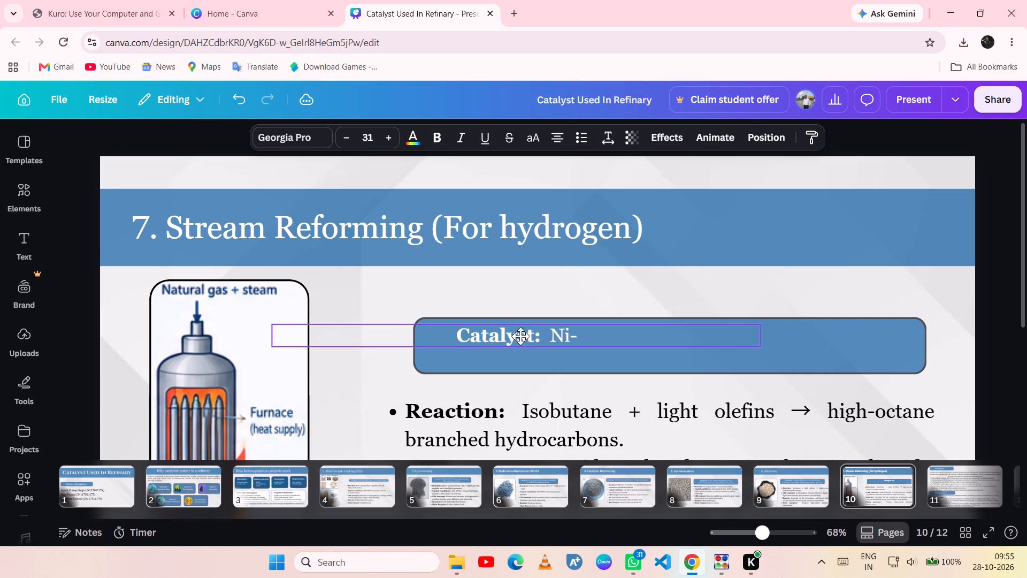
left_click_drag(520, 336, 519, 337)
Open the catalyst text for editing at the end of "Ni-".
left_click(570, 334)
left_click(576, 333)
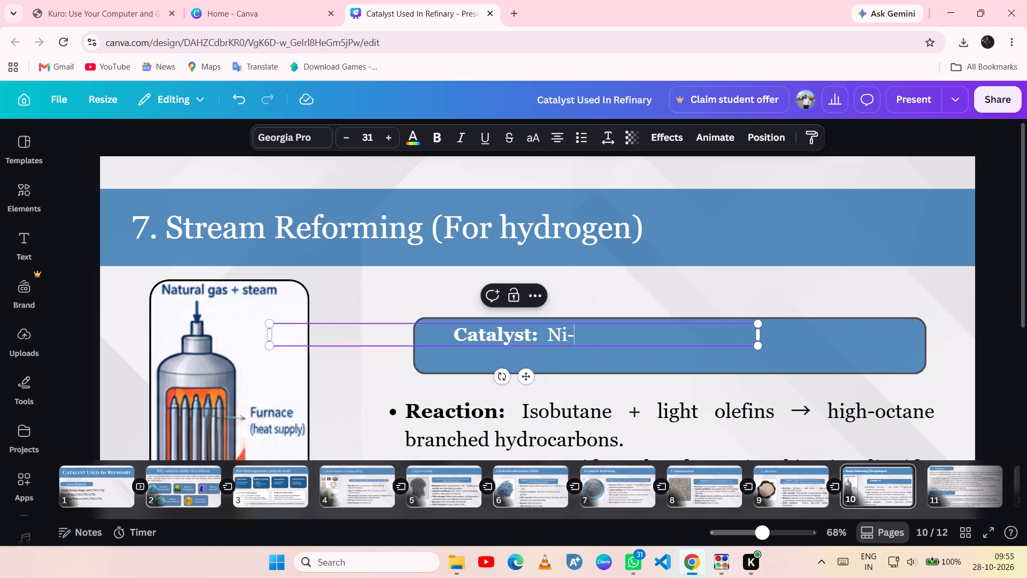
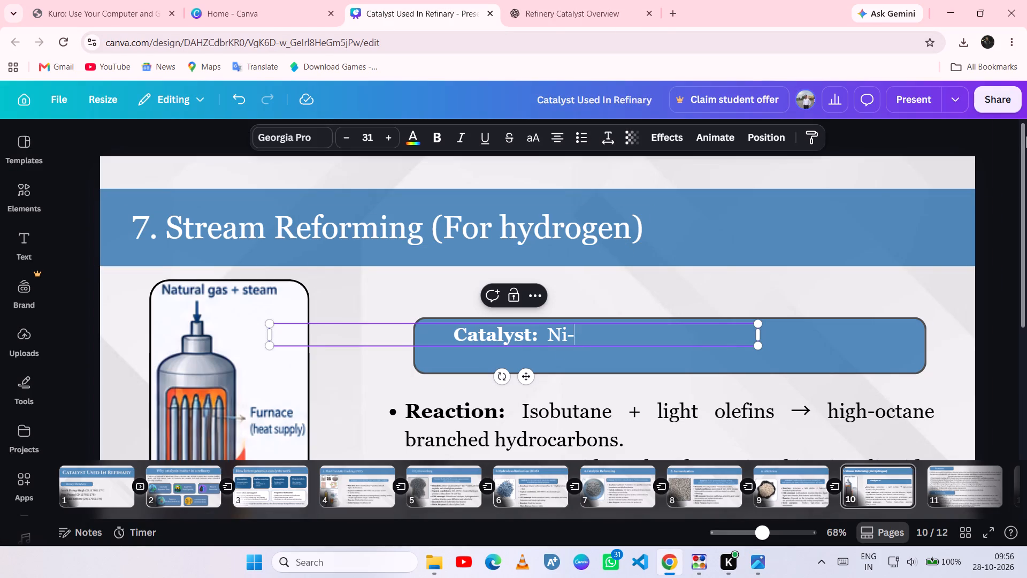
type("Based")
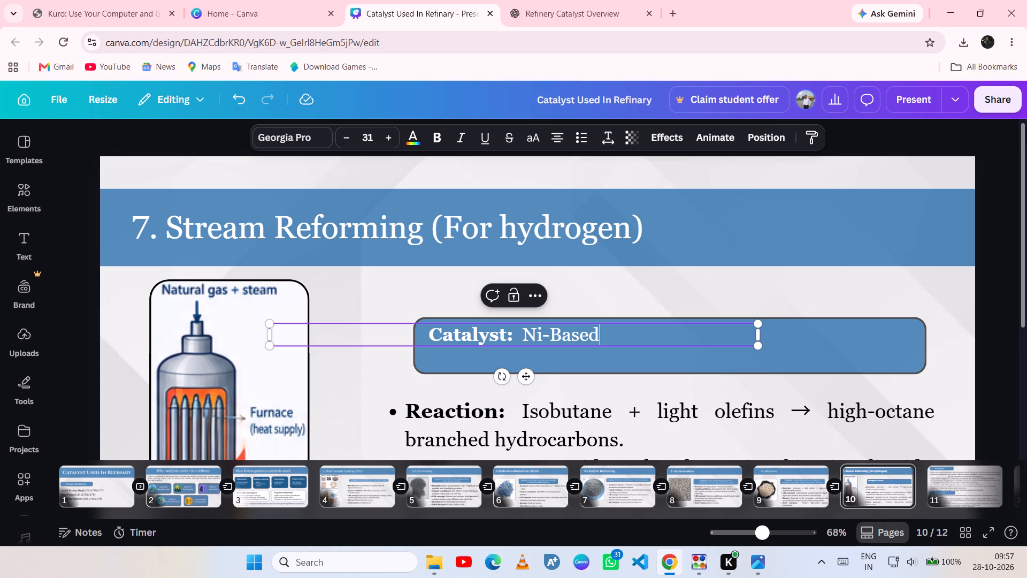
Move the "Catalyst: Ni-Based" text slightly right and a little lower inside its blue box.
left_click_drag(524, 376, 555, 379)
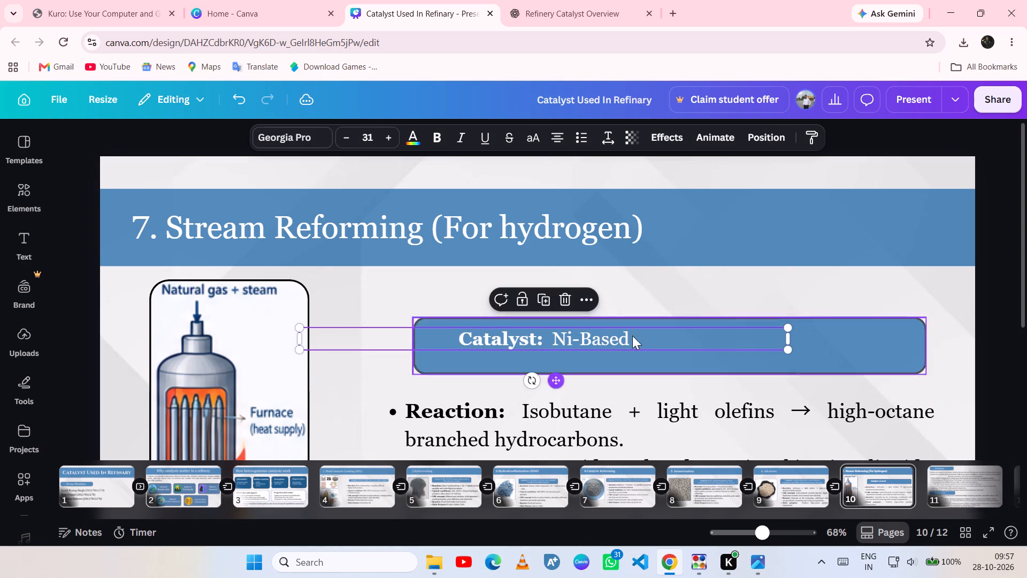
Reduce the blue catalyst box's height slightly and shorten it from its right end to fit closer around the text.
left_click(702, 273)
left_click(674, 364)
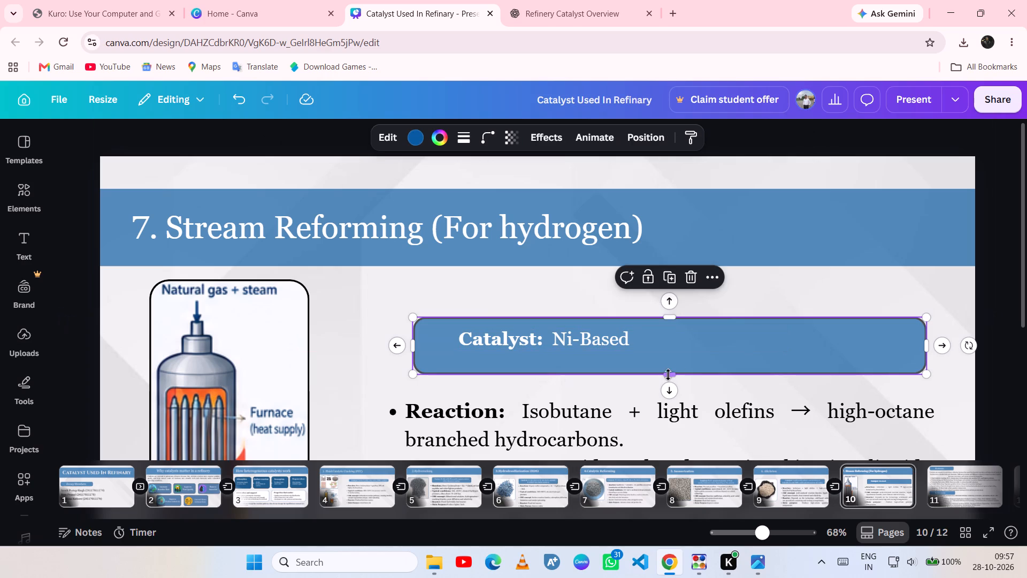
left_click_drag(668, 376, 667, 363)
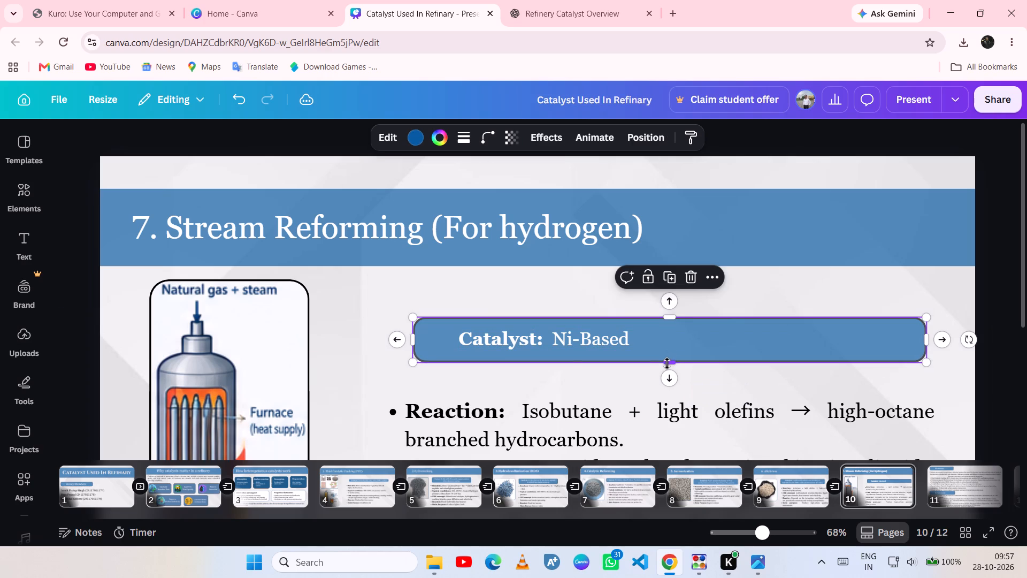
left_click(571, 337)
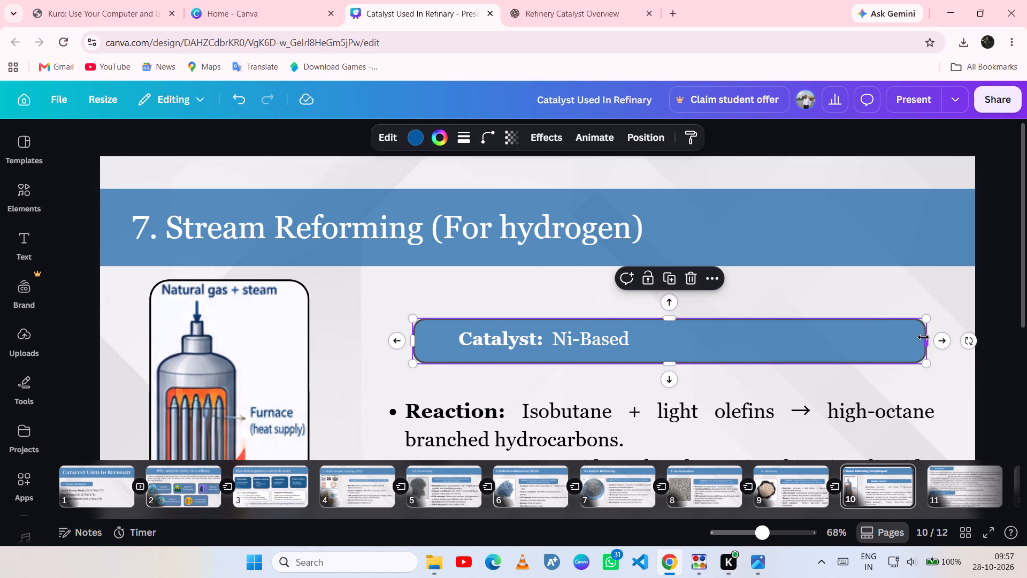
left_click_drag(924, 337, 715, 345)
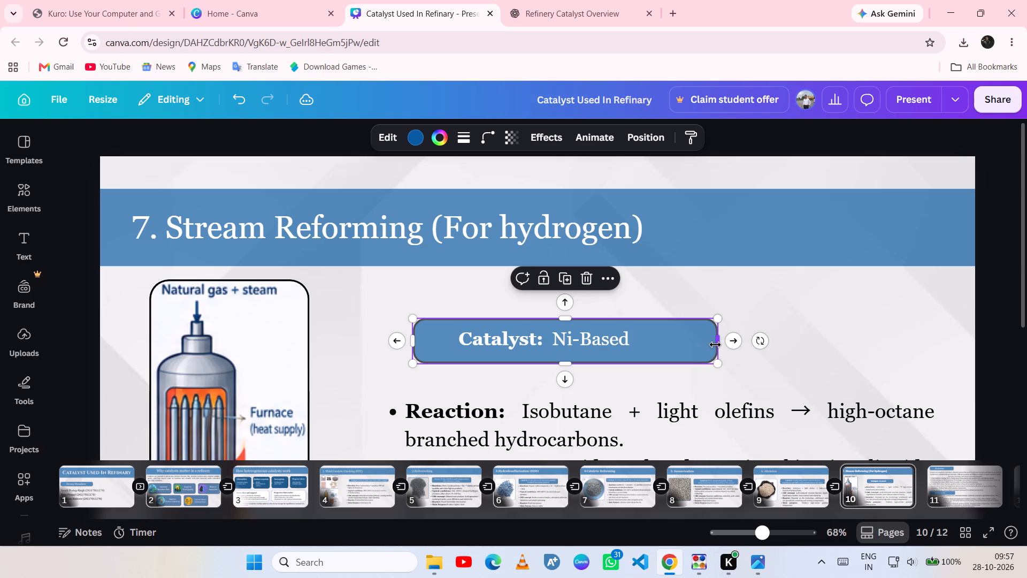
left_click(847, 308)
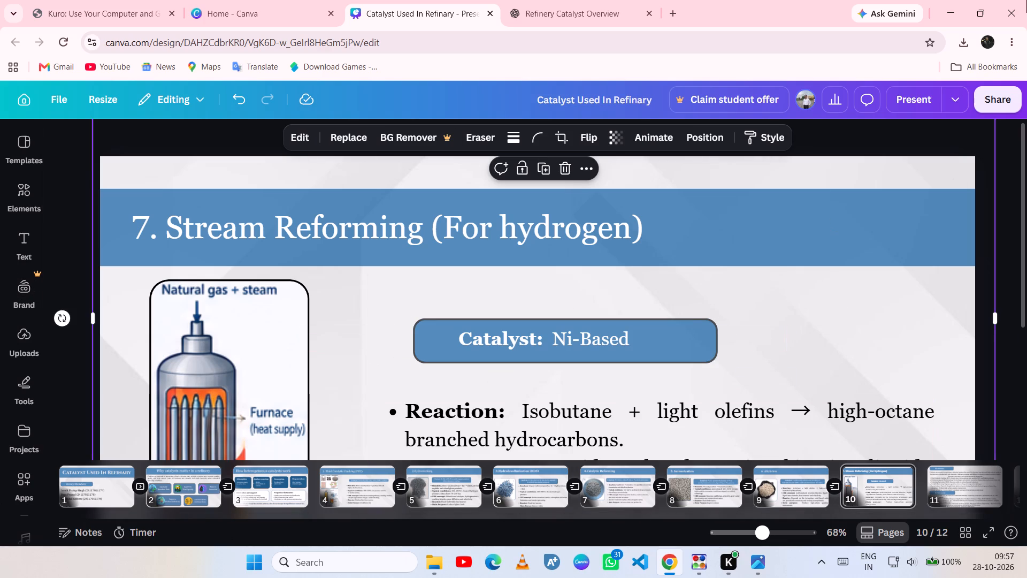
Switch to the infographic image, enable text recognition, and copy the Reaction text from its Steam Reforming section.
scroll(739, 335, "down", 3)
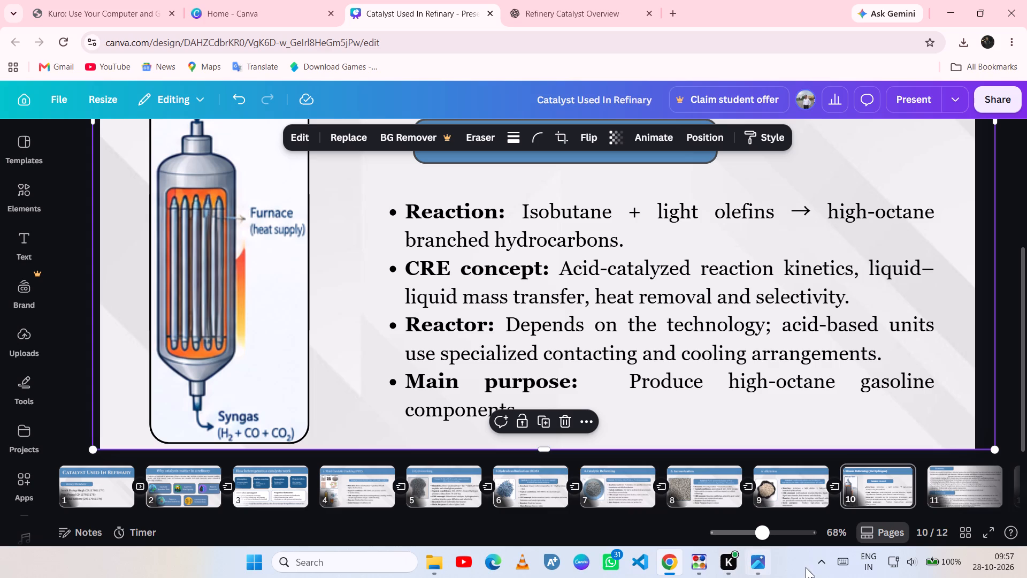
left_click(767, 567)
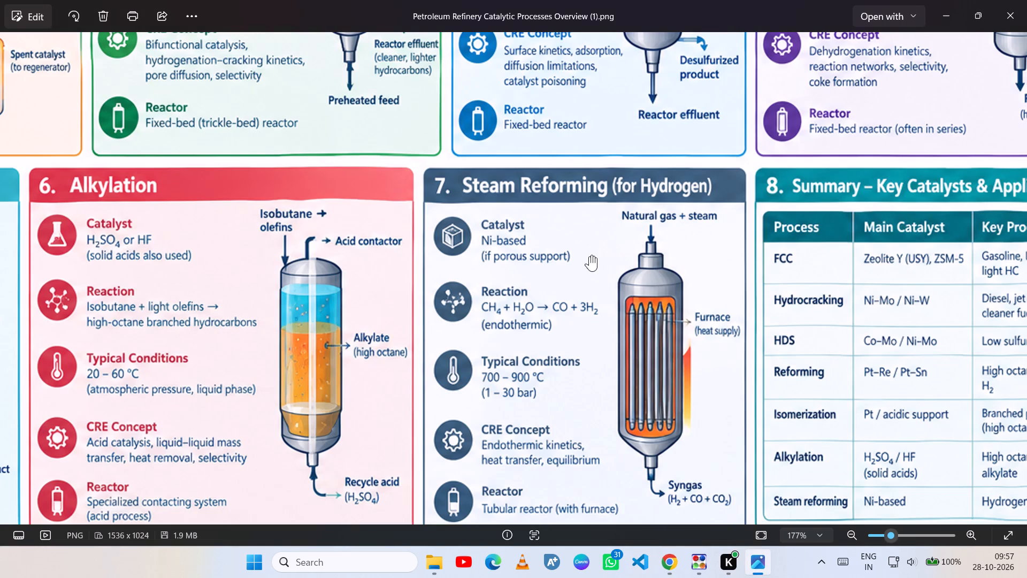
scroll(589, 256, "up", 2)
scroll(590, 256, "down", 5)
left_click_drag(618, 374, 592, 307)
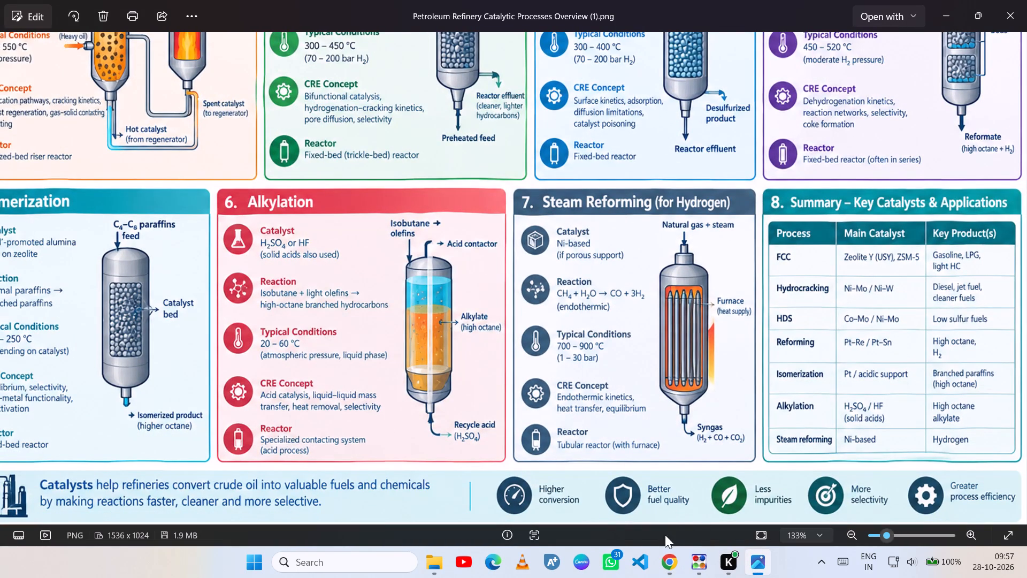
left_click(537, 532)
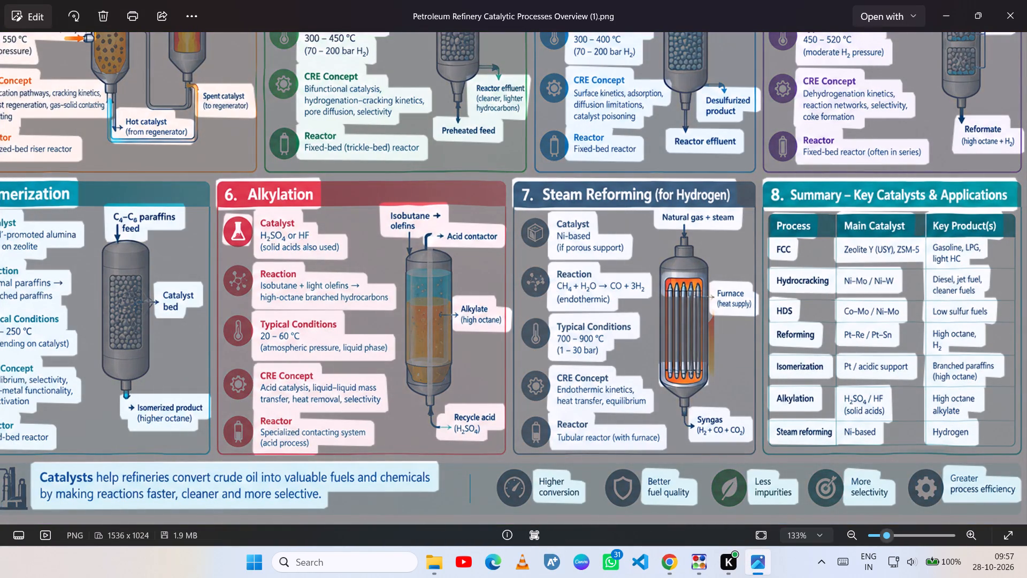
left_click_drag(558, 275, 620, 314)
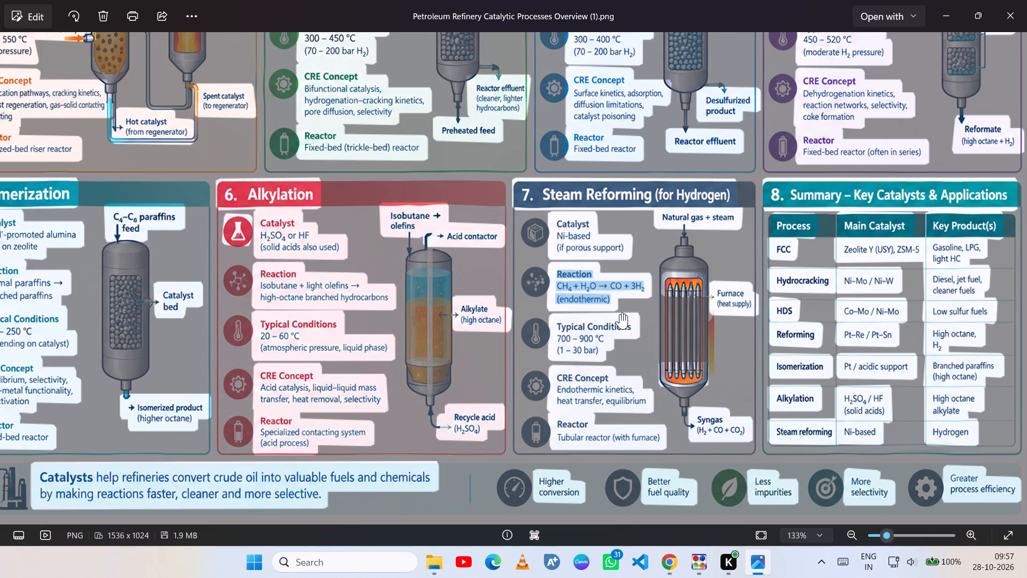
key("ctrl+c")
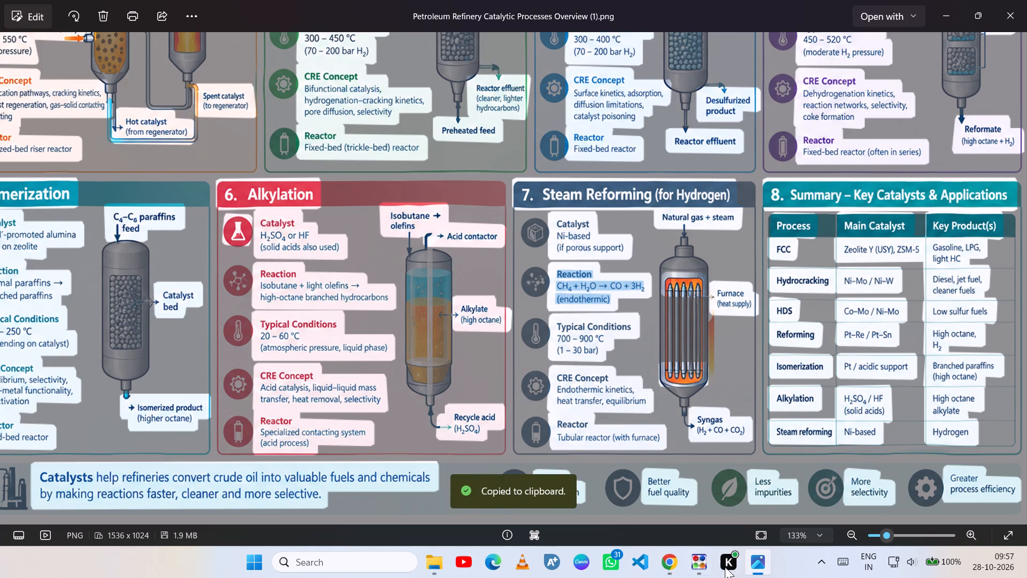
Back in the Canva presentation, replace the isobutane description in the Reaction bullet with the copied text.
left_click(676, 564)
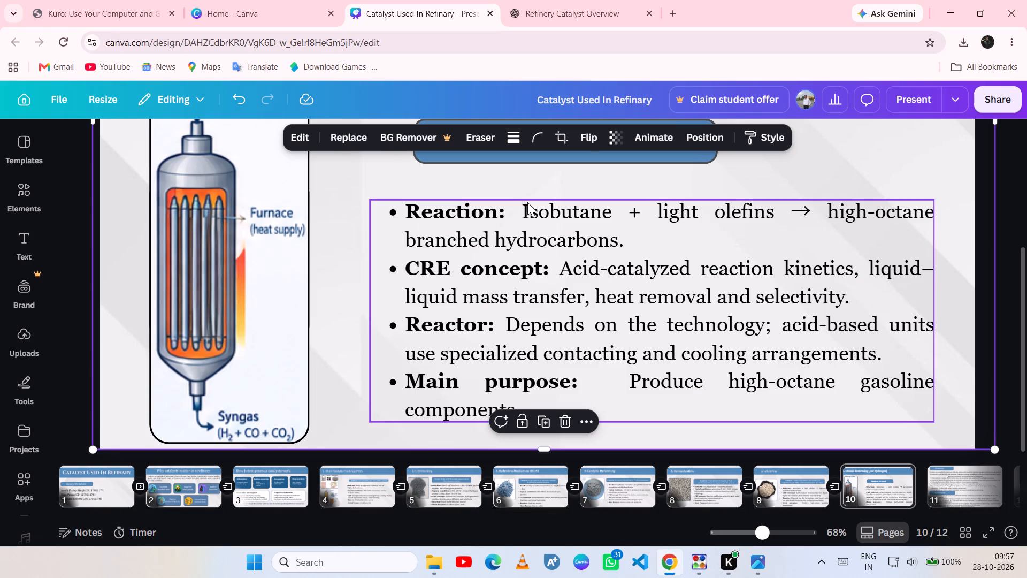
double_click(527, 206)
left_click_drag(515, 207, 631, 239)
key("ctrl+v")
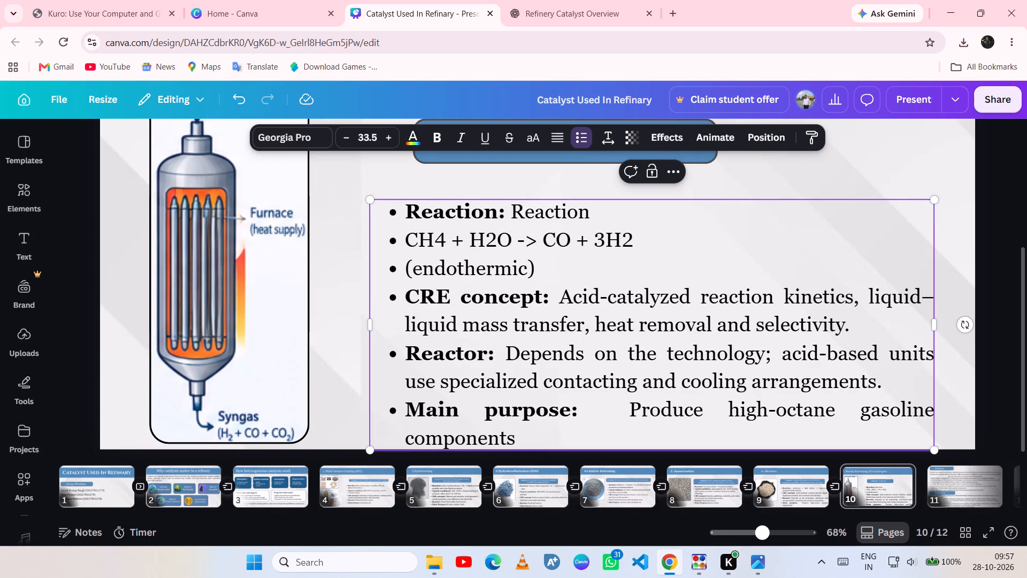
Remove the duplicate word "Reaction" and join the pasted lines into one bullet reading "CH4 + H2O -> CO + 3H2 (endothermic)".
left_click_drag(512, 211, 611, 212)
key("space")
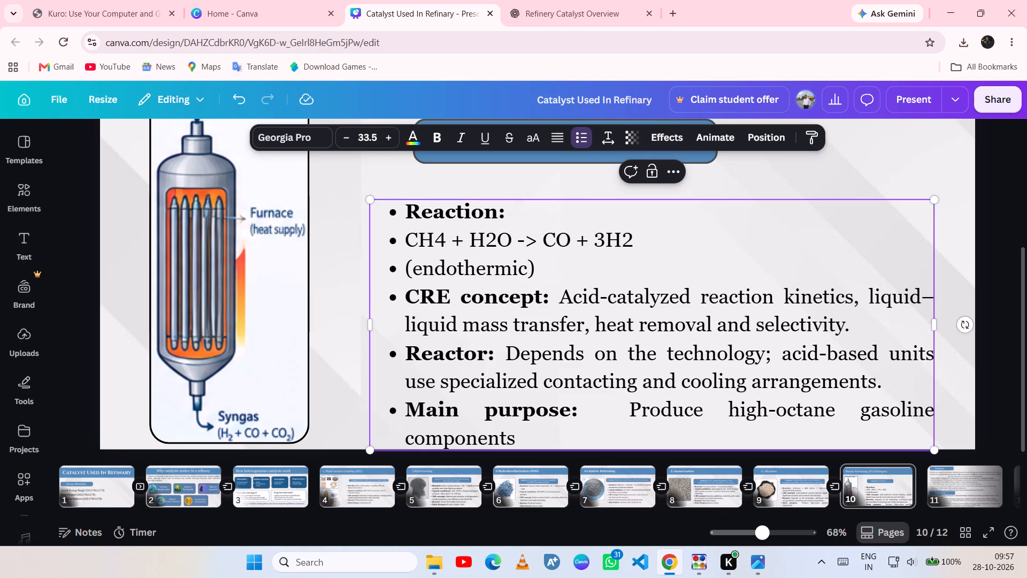
key("BackSpace")
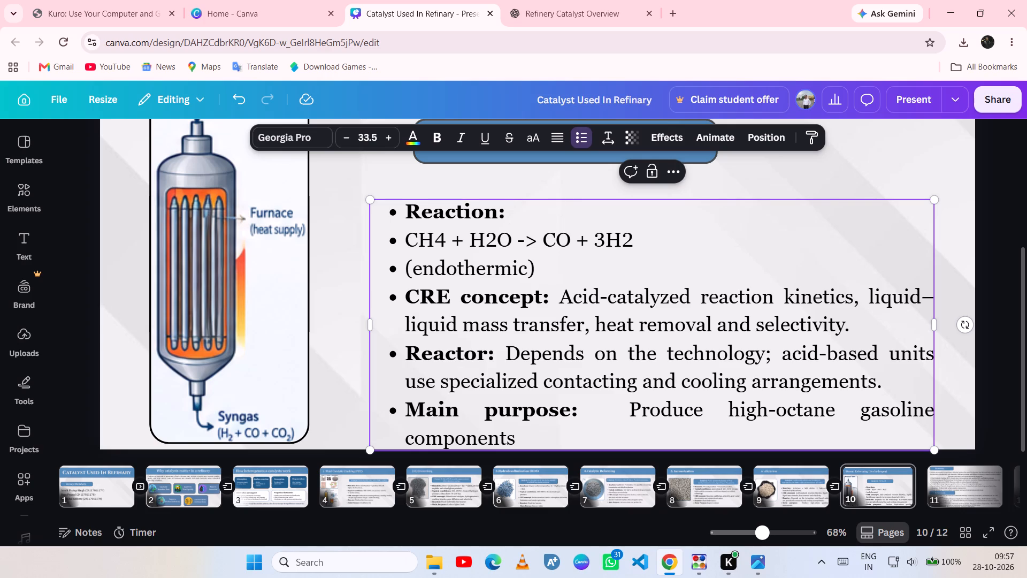
left_click(398, 240)
key("BackSpace")
key("BackSpace")
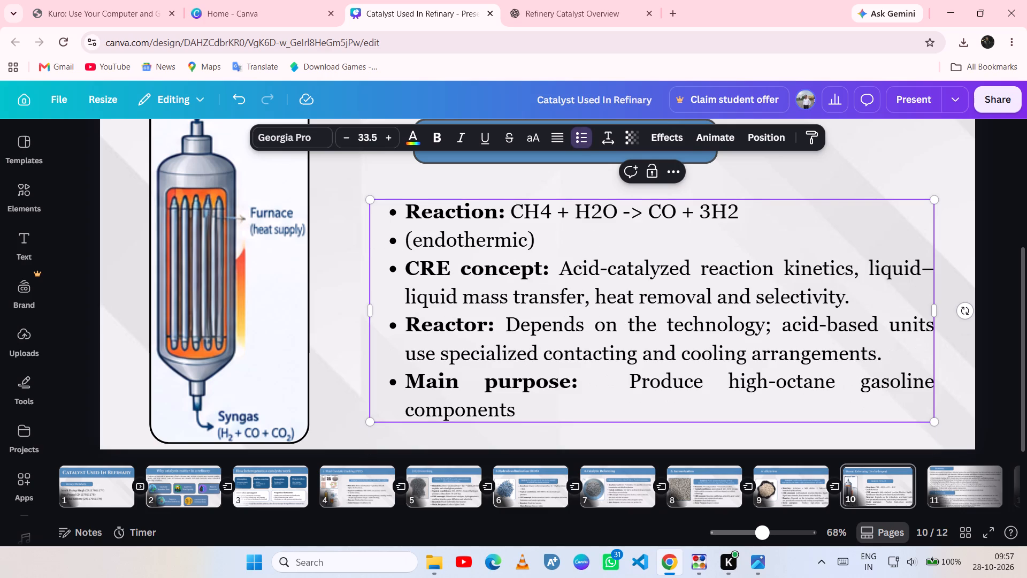
left_click(403, 242)
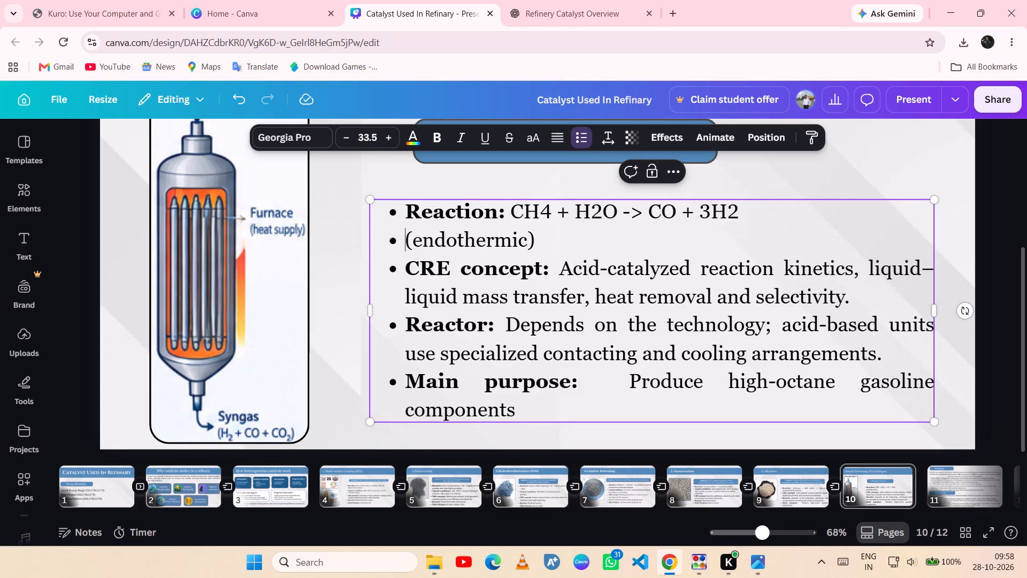
key("BackSpace")
key("BackSpace")
key("space")
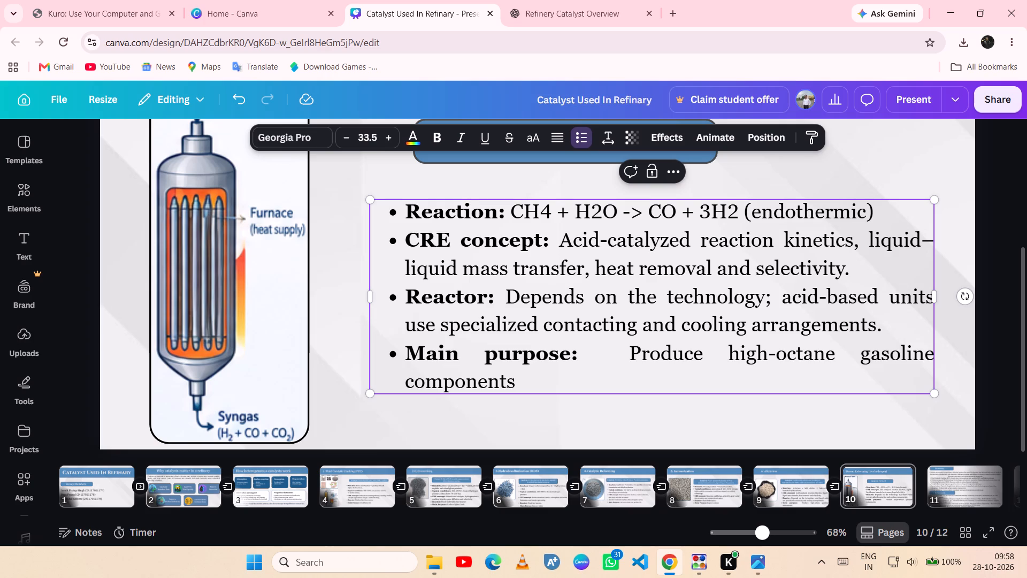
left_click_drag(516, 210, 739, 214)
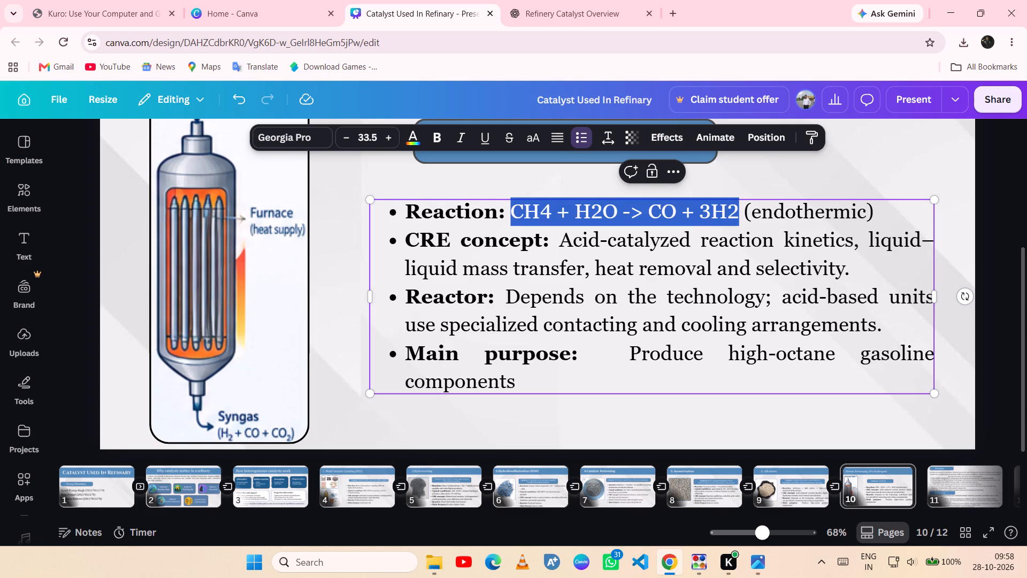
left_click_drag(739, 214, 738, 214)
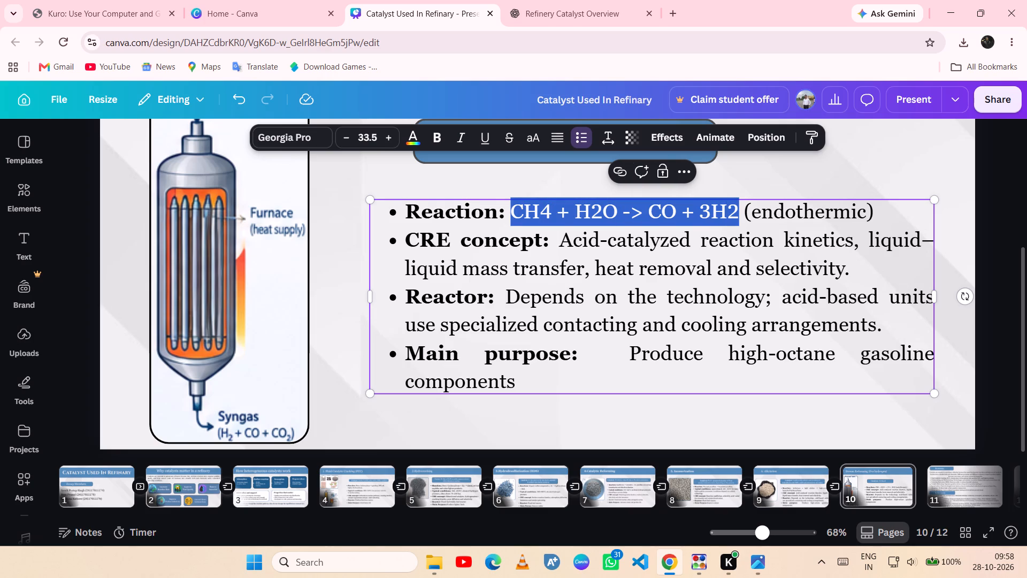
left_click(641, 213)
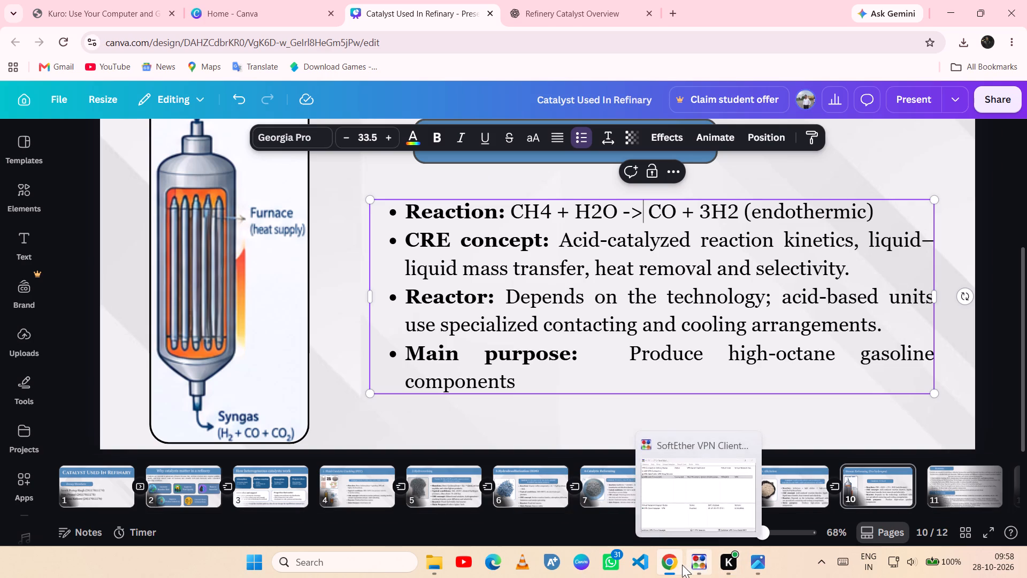
Switch to the infographic image and copy the Typical Conditions text from its Steam Reforming section.
left_click(753, 562)
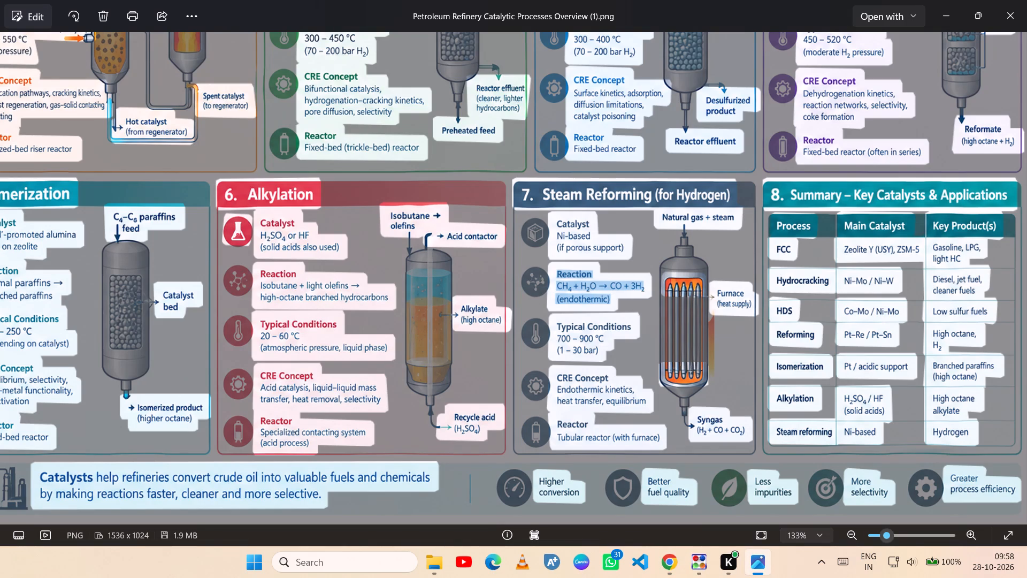
left_click_drag(558, 327, 601, 358)
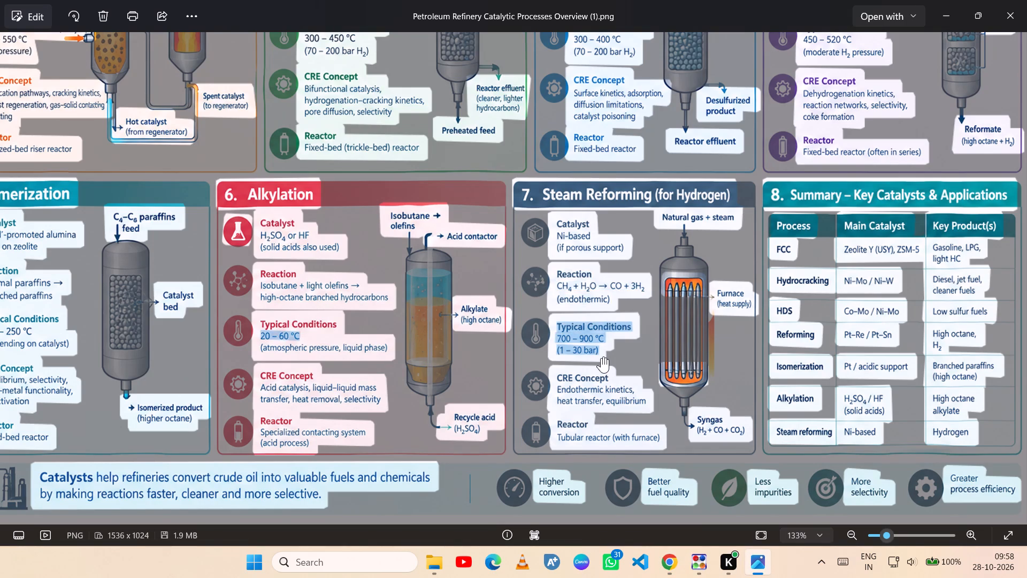
key("ctrl+c")
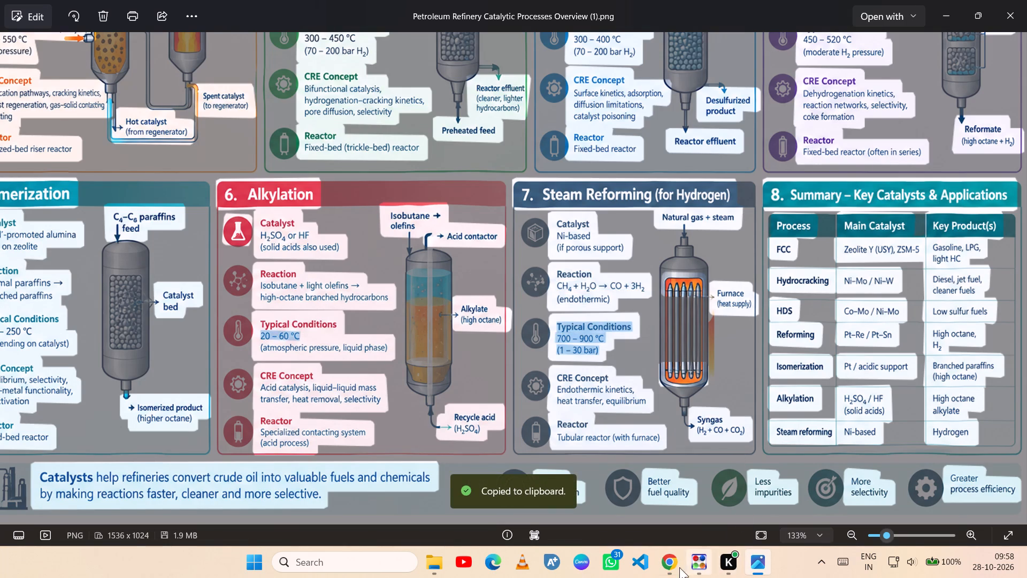
Return to the Canva presentation and add a new bullet "Typically Condition" below the Reaction bullet.
left_click(673, 571)
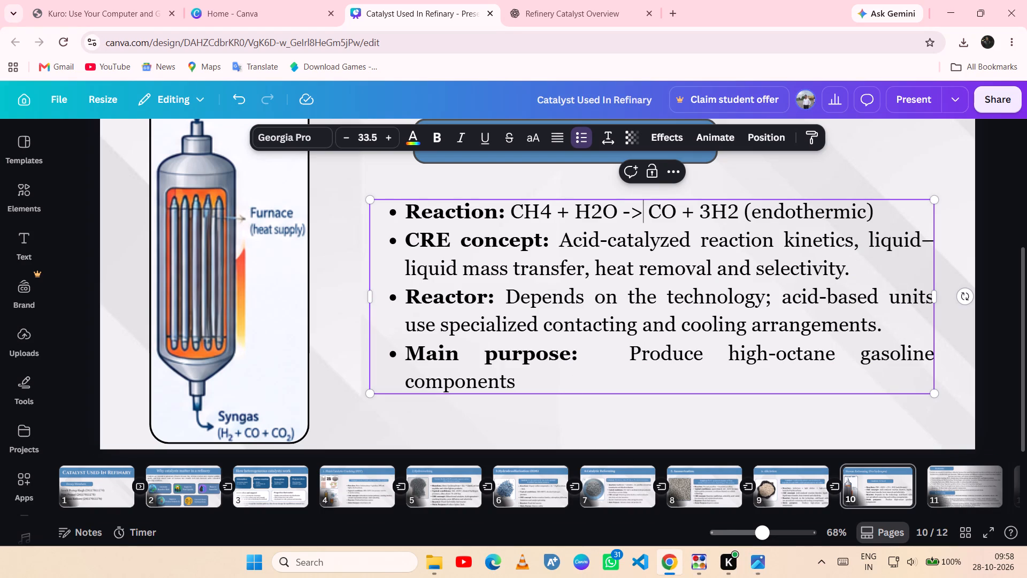
left_click(881, 212)
key("Return")
type("Co")
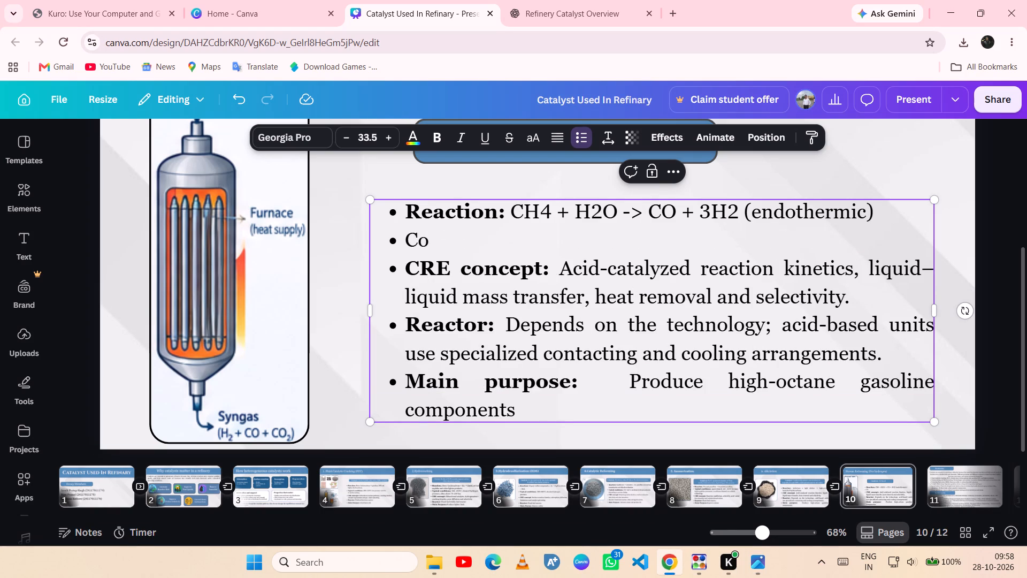
type("ndit")
key("BackSpace")
key("BackSpace")
key("BackSpace")
key("BackSpace")
key("BackSpace")
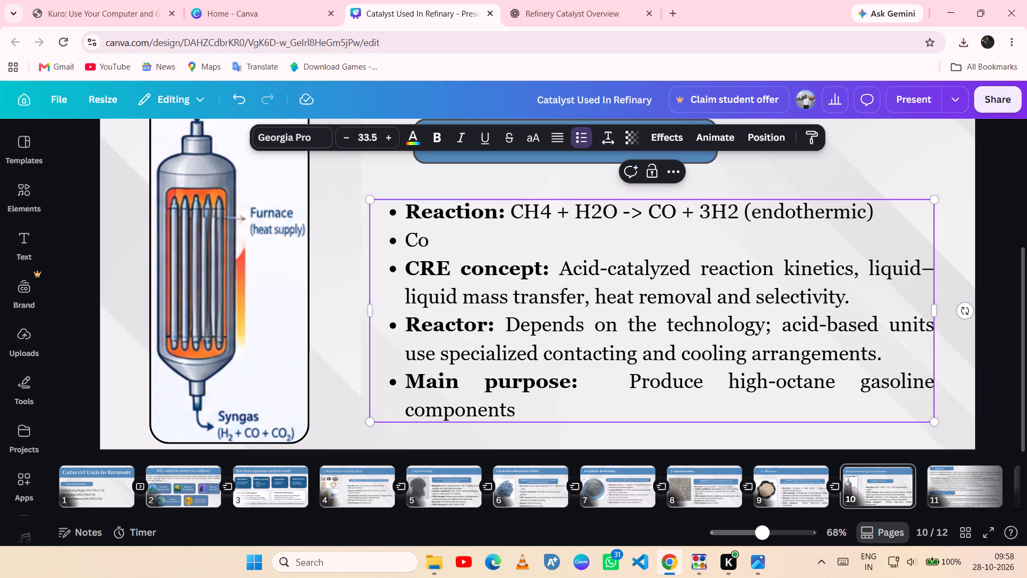
key("BackSpace")
type("Typically")
key("space")
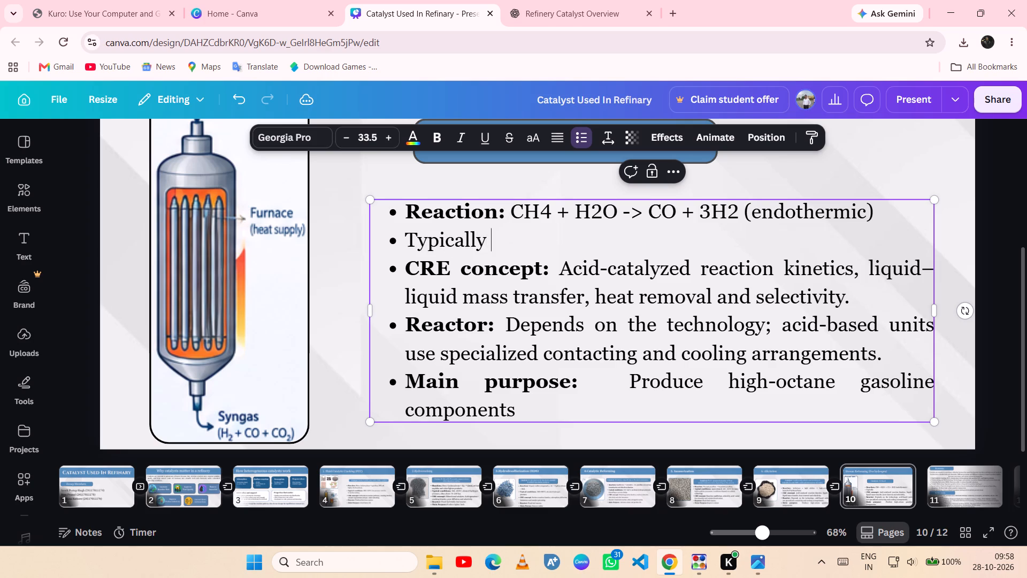
type("Condition")
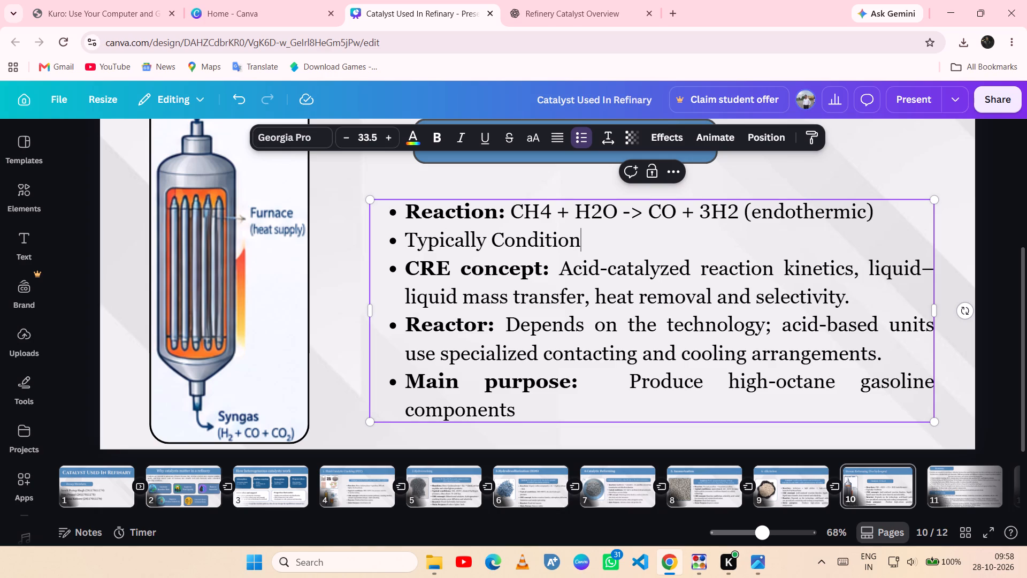
Make the "Typically Condition" label bold.
left_click_drag(406, 242, 576, 245)
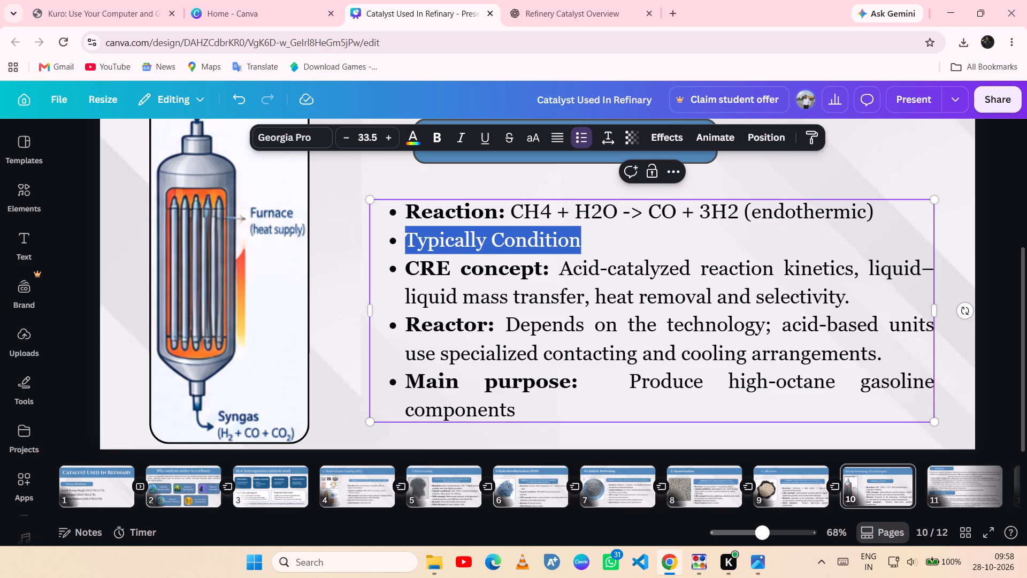
left_click_drag(576, 245, 581, 244)
key("b")
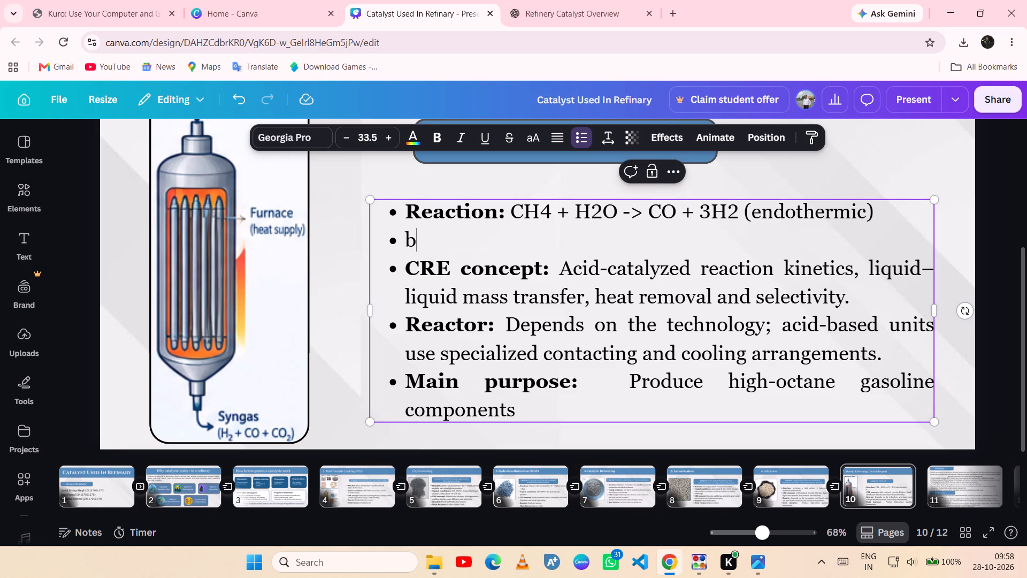
key("ctrl+z")
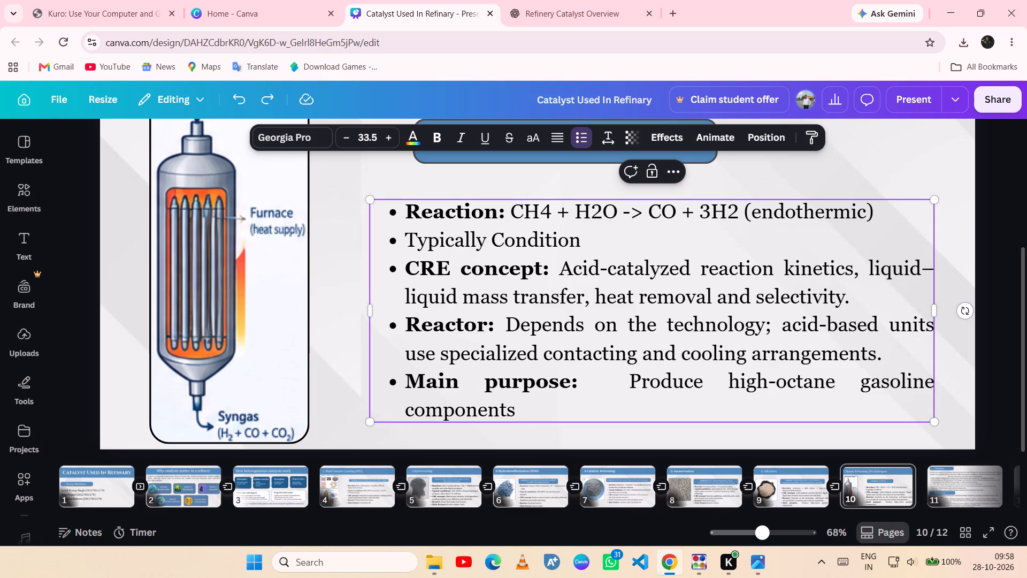
key("ctrl+b")
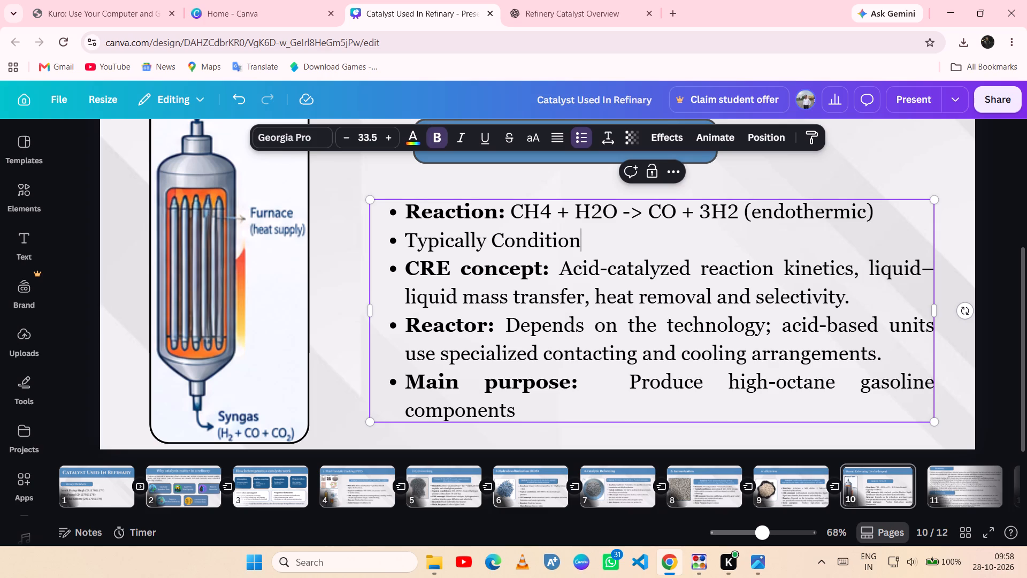
left_click_drag(400, 238, 587, 245)
key("ctrl+b")
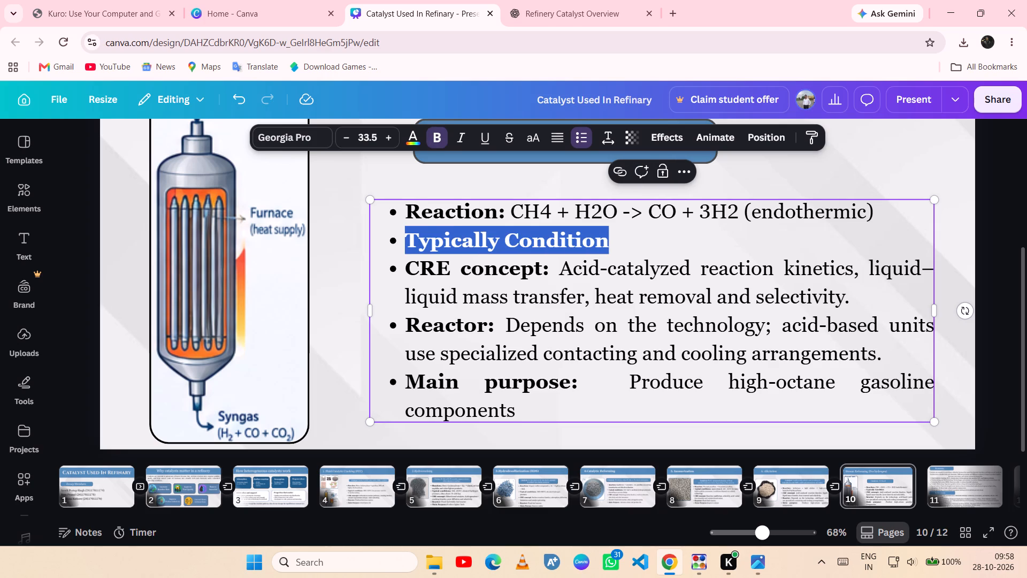
Add a colon after "Typically Condition" and paste the copied Typical Conditions text behind it.
left_click(631, 235)
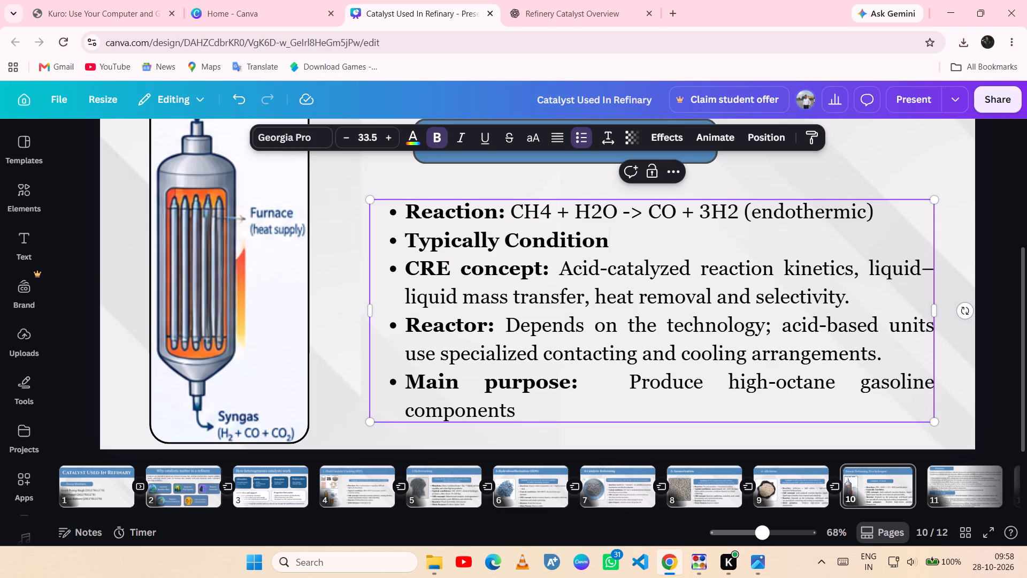
key("space")
type(":")
key("space")
key("ctrl+v")
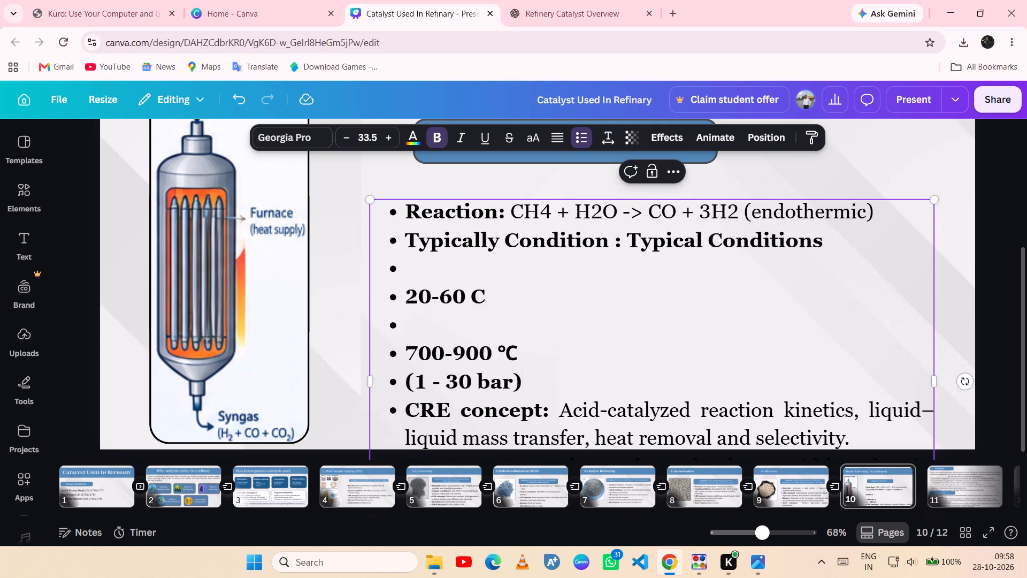
Merge the pasted condition lines into the single "Typically Condition" bullet, removing the line breaks and empty bullets between them.
left_click(405, 384)
key("Return")
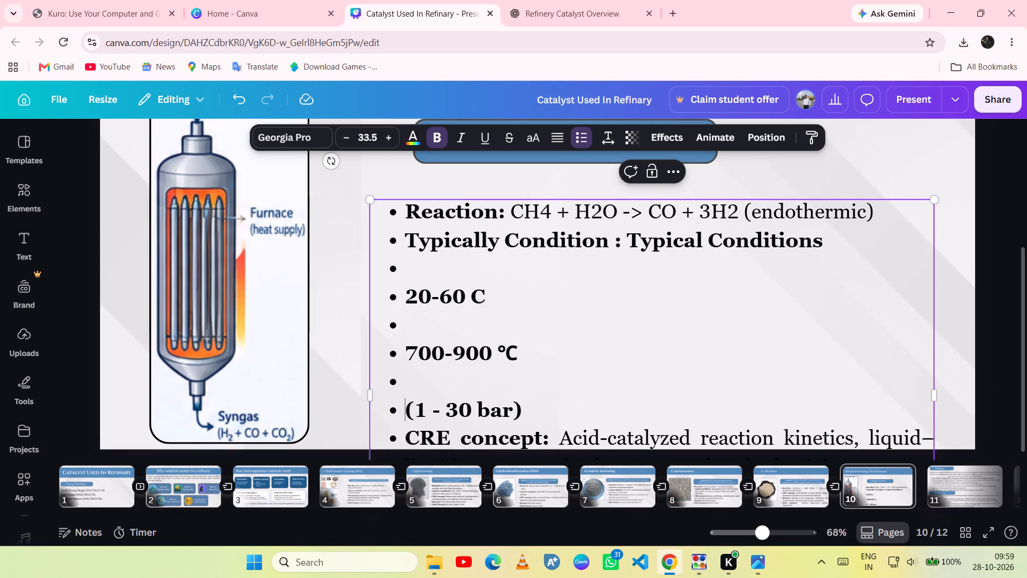
key("ctrl+z")
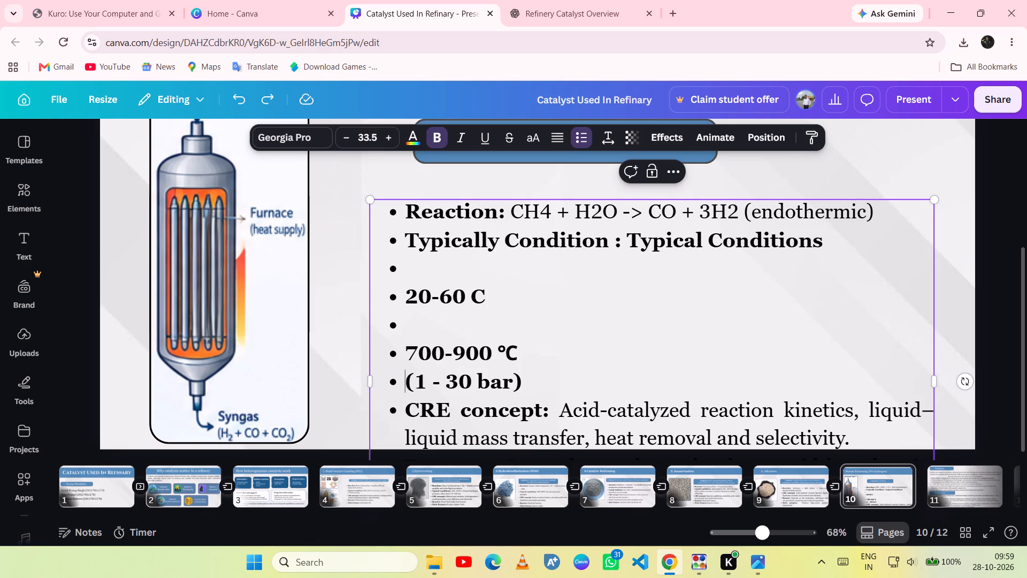
key("BackSpace")
key("BackSpace")
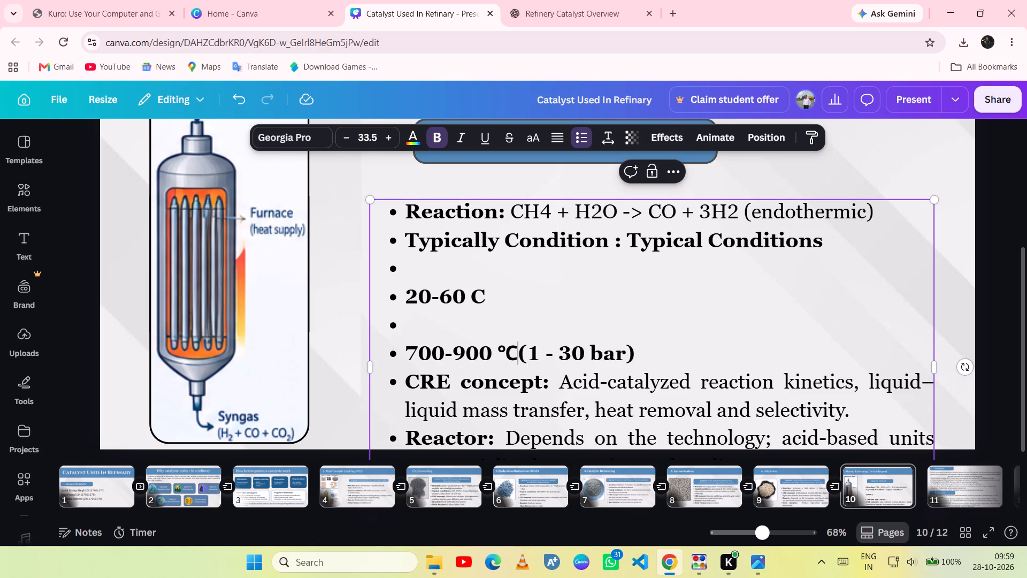
left_click(403, 354)
key("BackSpace")
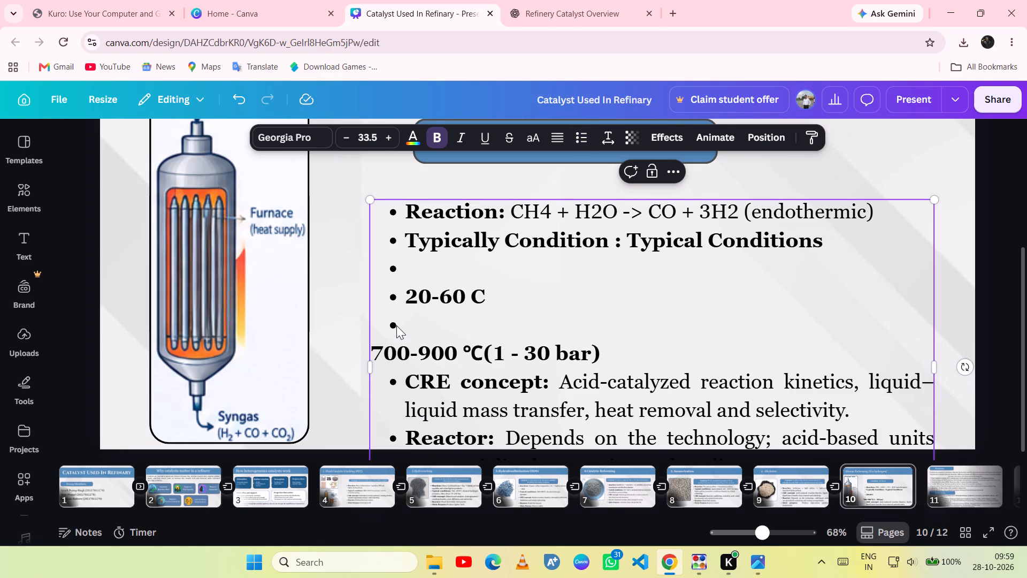
key("BackSpace")
left_click(399, 323)
key("BackSpace")
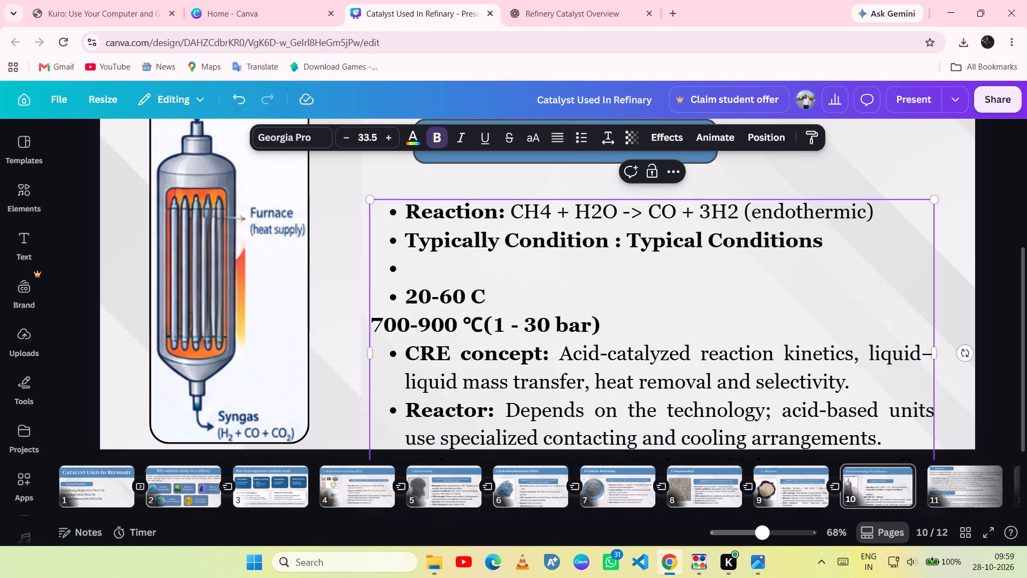
key("BackSpace")
left_click(406, 295)
key("BackSpace")
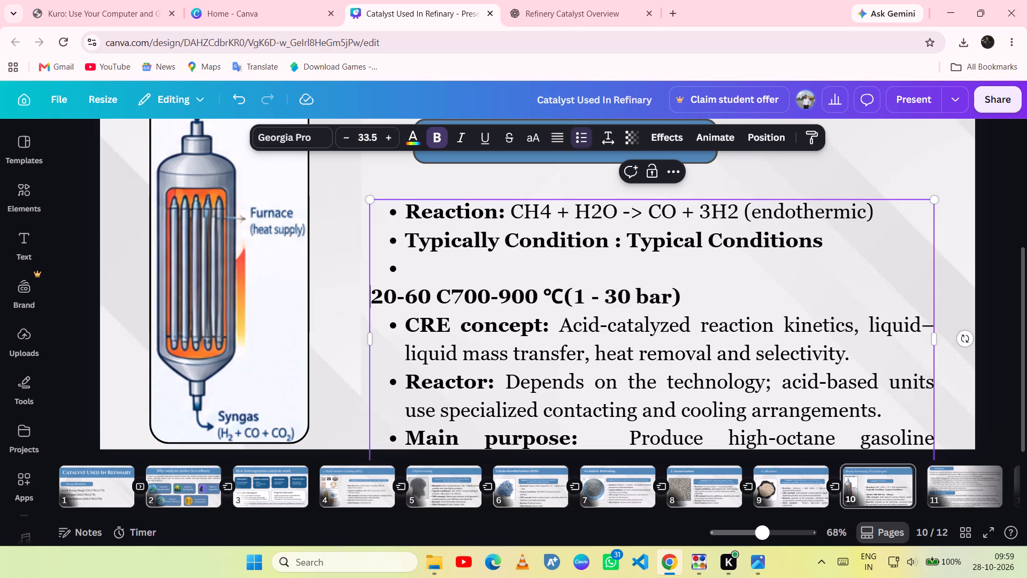
key("BackSpace")
left_click(405, 277)
key("BackSpace")
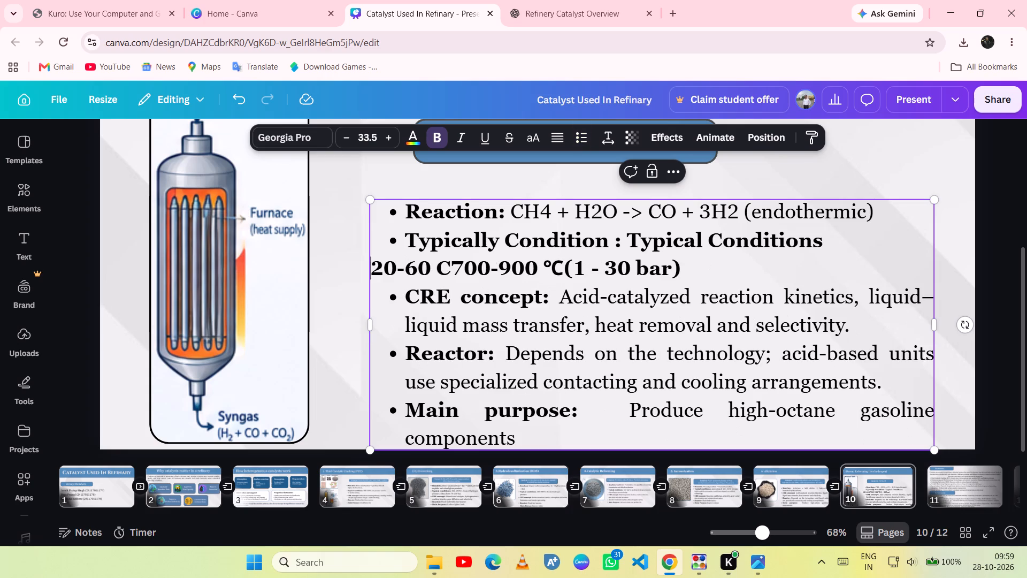
key("BackSpace")
Remove the bold formatting from the conditions text behind the "Typically Condition" label.
left_click_drag(657, 238, 732, 276)
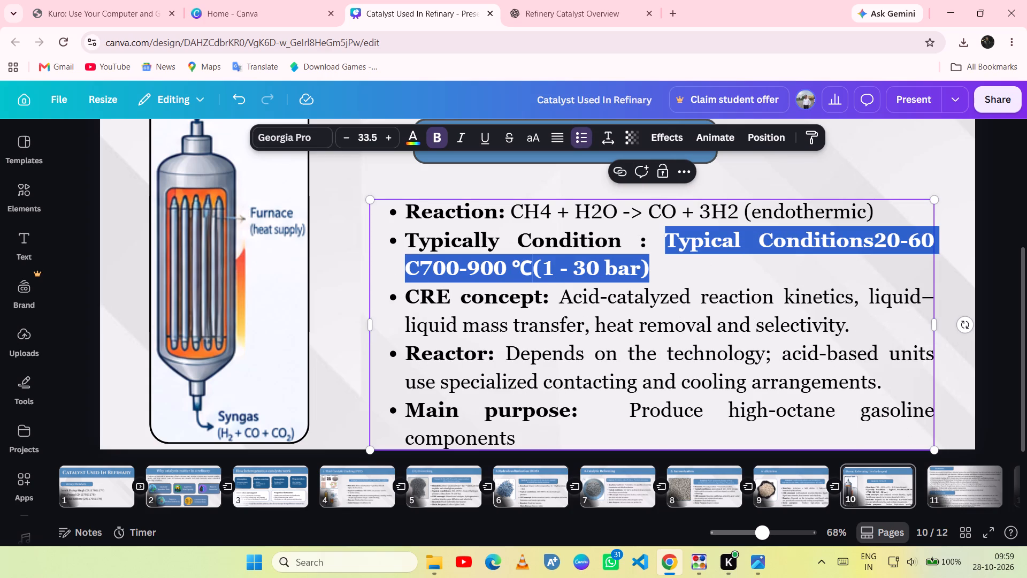
left_click(442, 134)
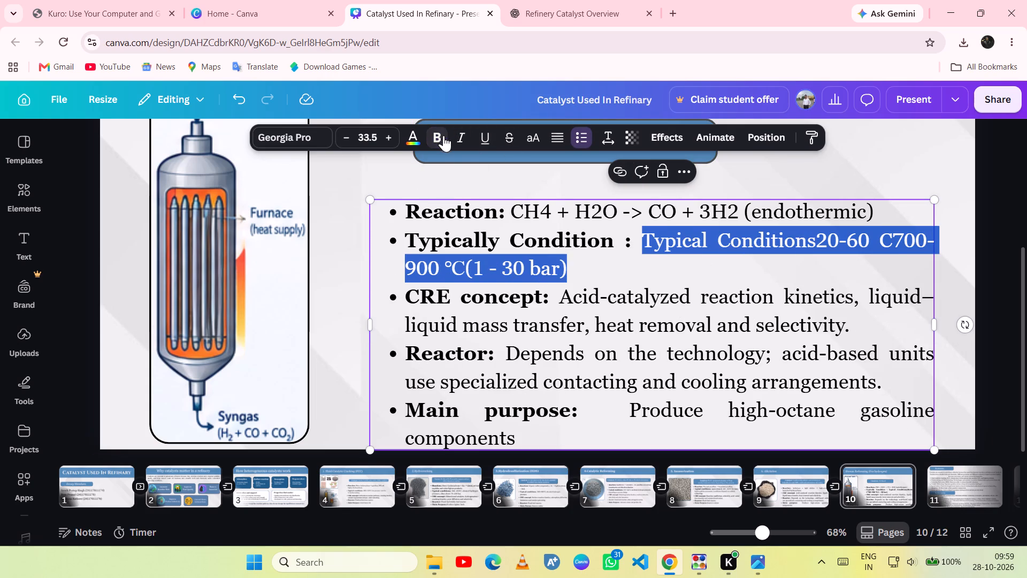
left_click(634, 244)
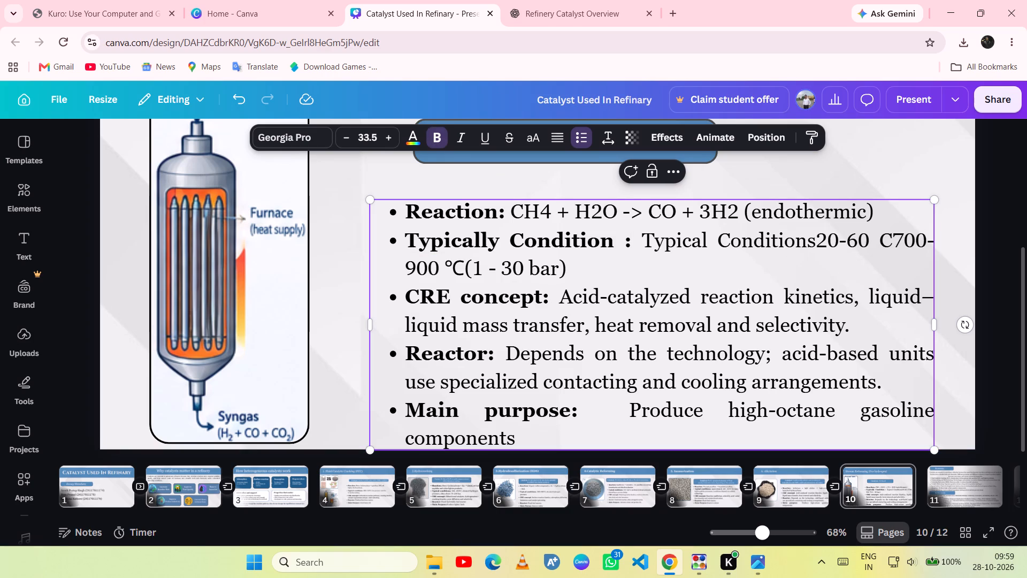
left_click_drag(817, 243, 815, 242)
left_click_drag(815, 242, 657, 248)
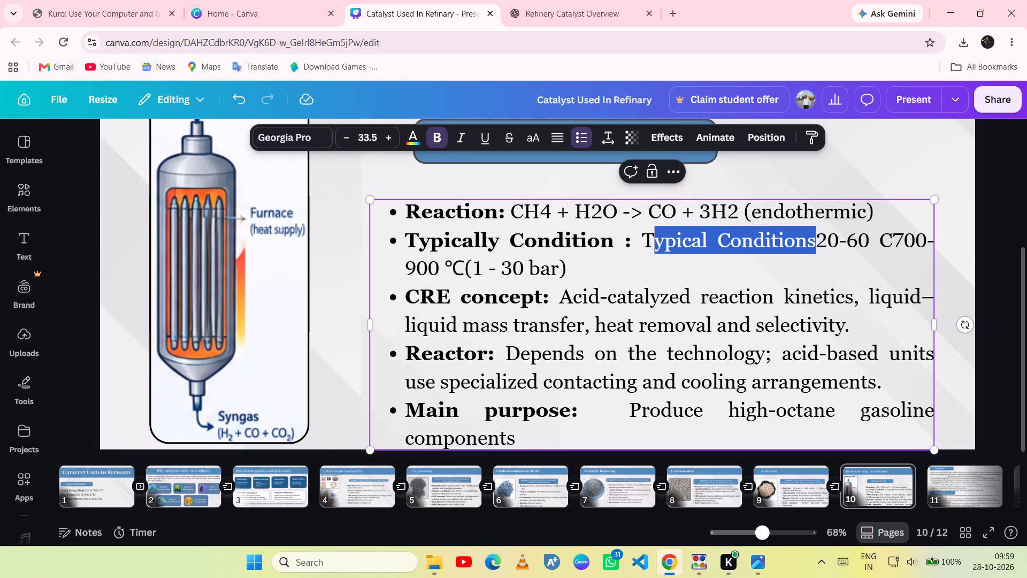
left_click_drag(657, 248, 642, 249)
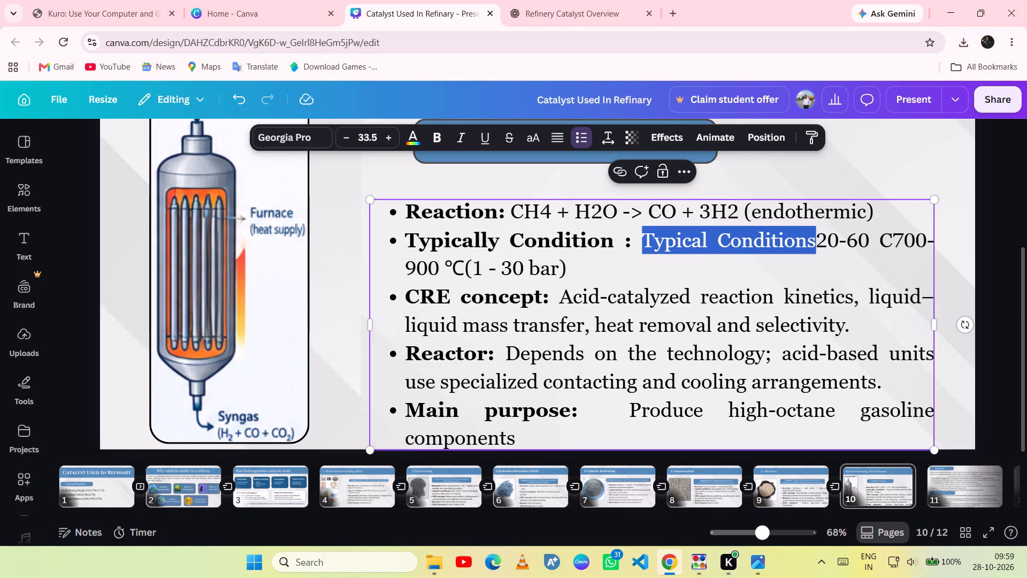
Correct the bold label "Typically Condition" to "Typical Conditions".
left_click(501, 240)
key("BackSpace")
key("BackSpace")
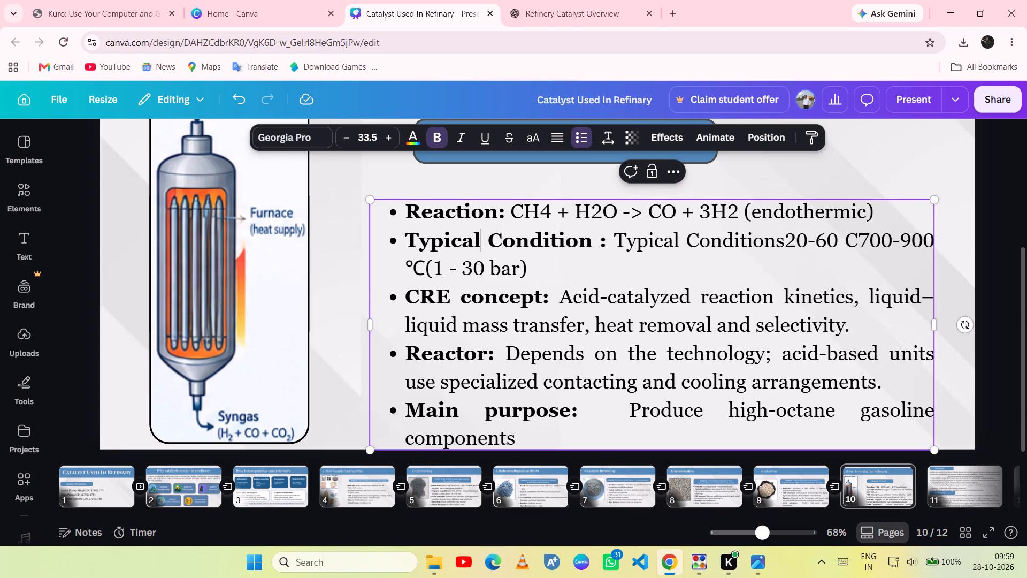
left_click(593, 239)
key("s")
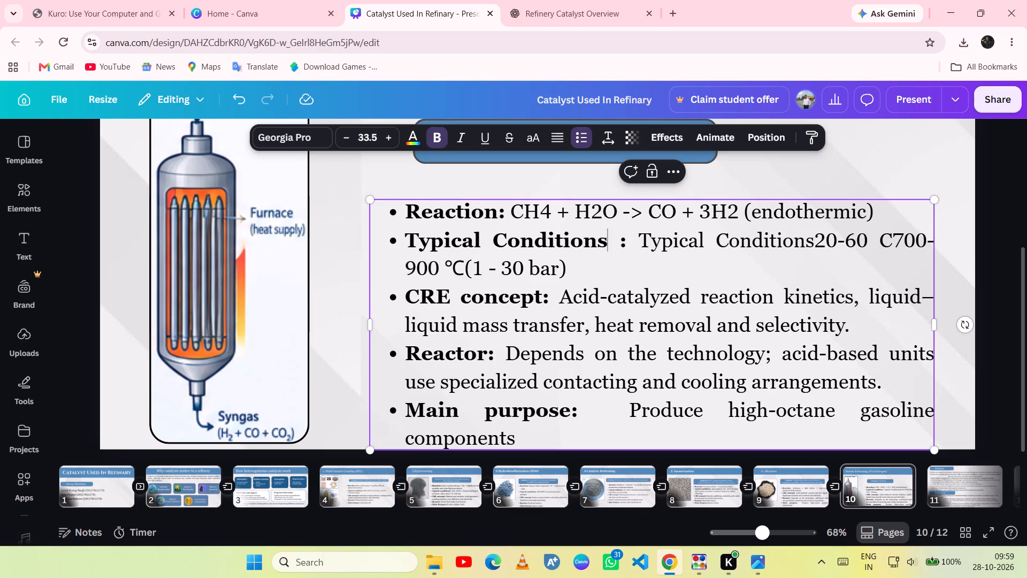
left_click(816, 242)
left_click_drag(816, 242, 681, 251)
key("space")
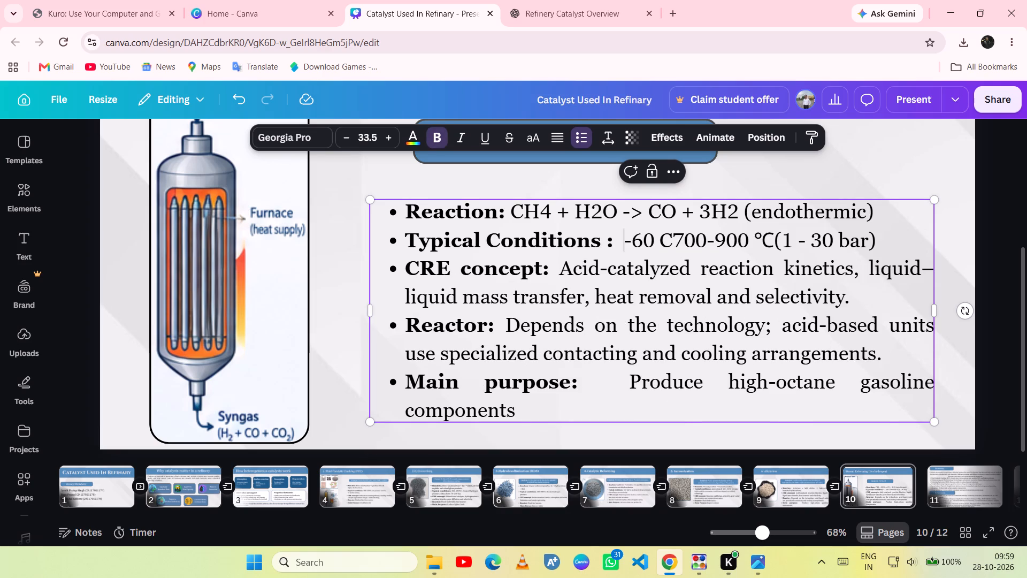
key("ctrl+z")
Delete the duplicated non-bold "Typical Conditions" text after the colon, leaving one space before "20-60 C".
left_click_drag(813, 236, 616, 246)
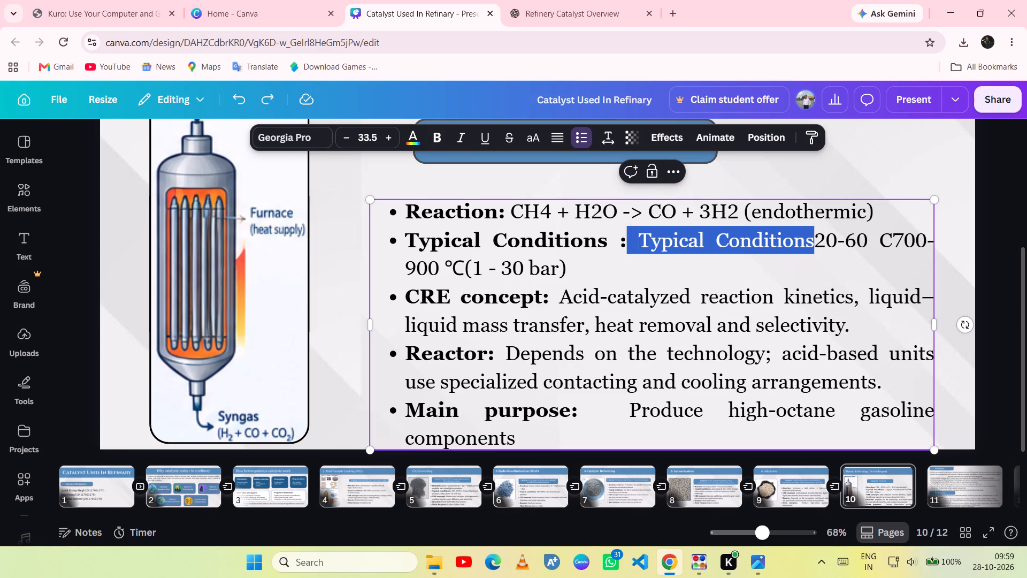
left_click_drag(616, 246, 636, 250)
key("space")
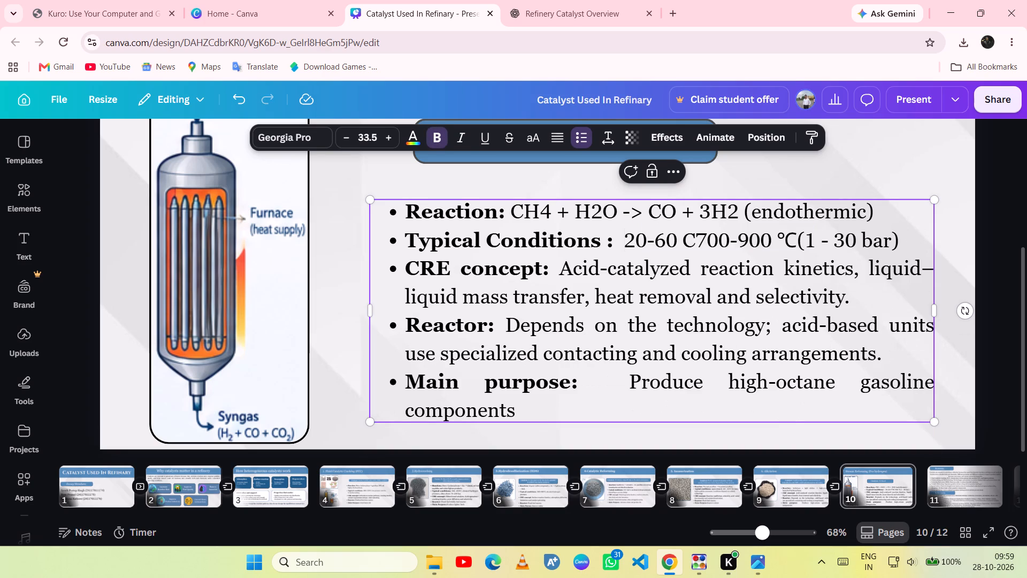
key("BackSpace")
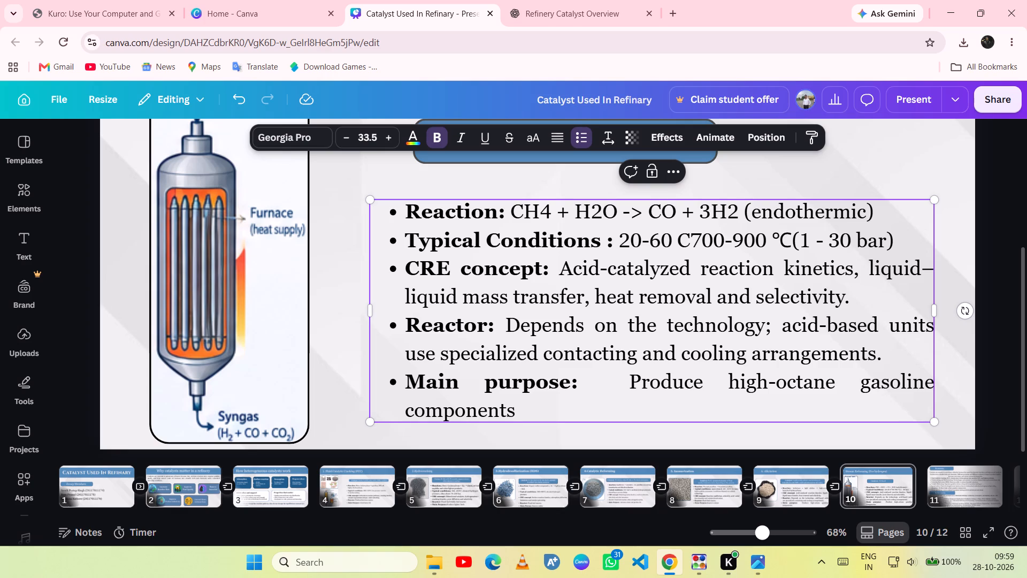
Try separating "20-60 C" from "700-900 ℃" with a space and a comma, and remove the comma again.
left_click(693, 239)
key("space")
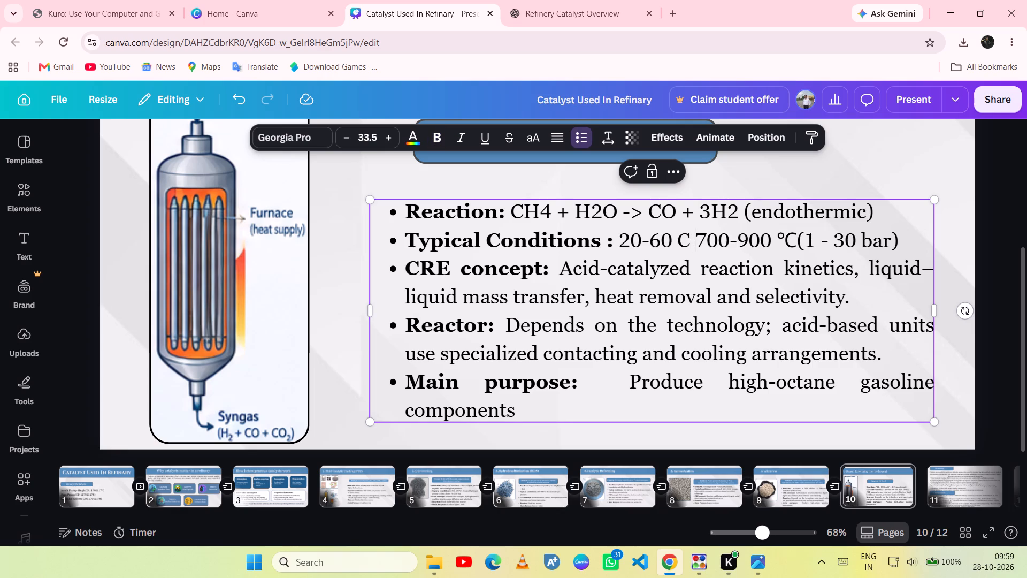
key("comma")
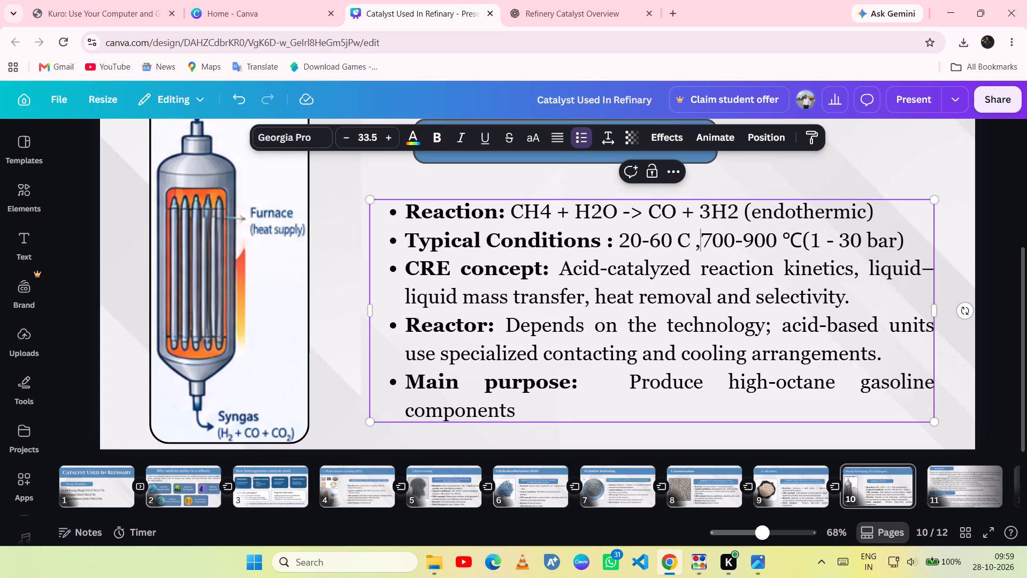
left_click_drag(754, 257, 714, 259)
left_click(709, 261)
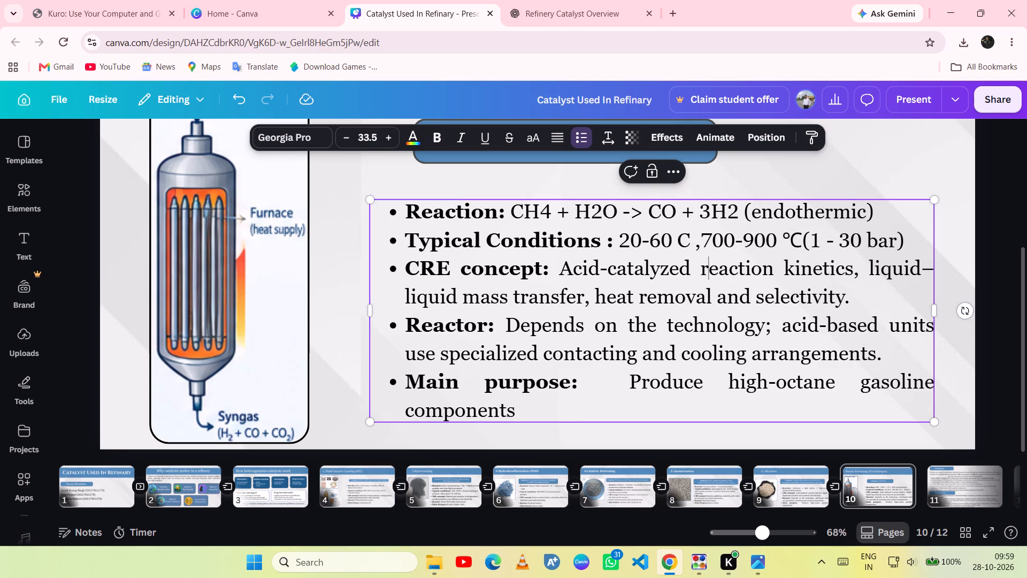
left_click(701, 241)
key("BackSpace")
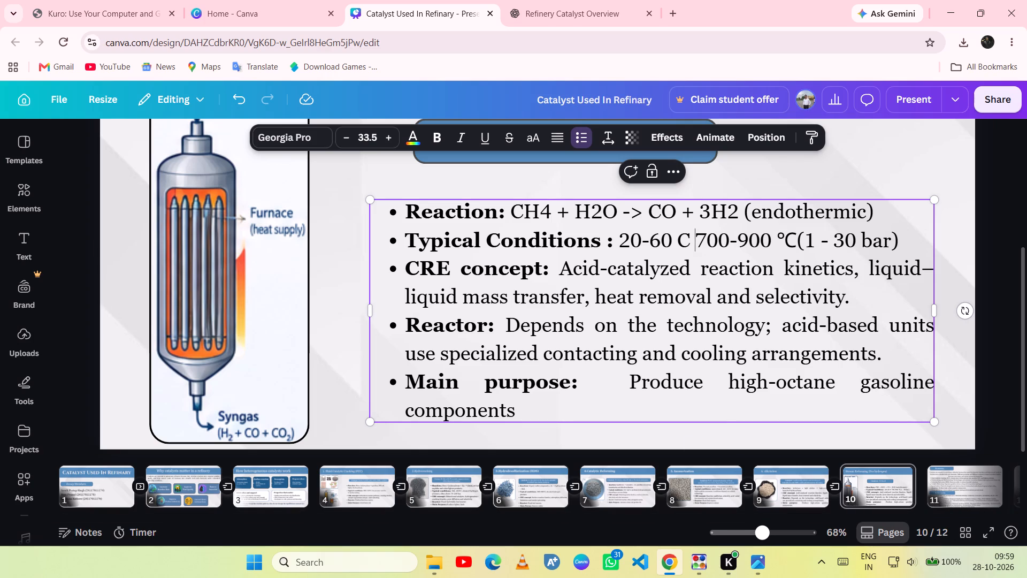
Check the Steam Reforming conditions in the infographic image, and delete "20-60 C" from the Typical Conditions bullet in Canva.
left_click(755, 571)
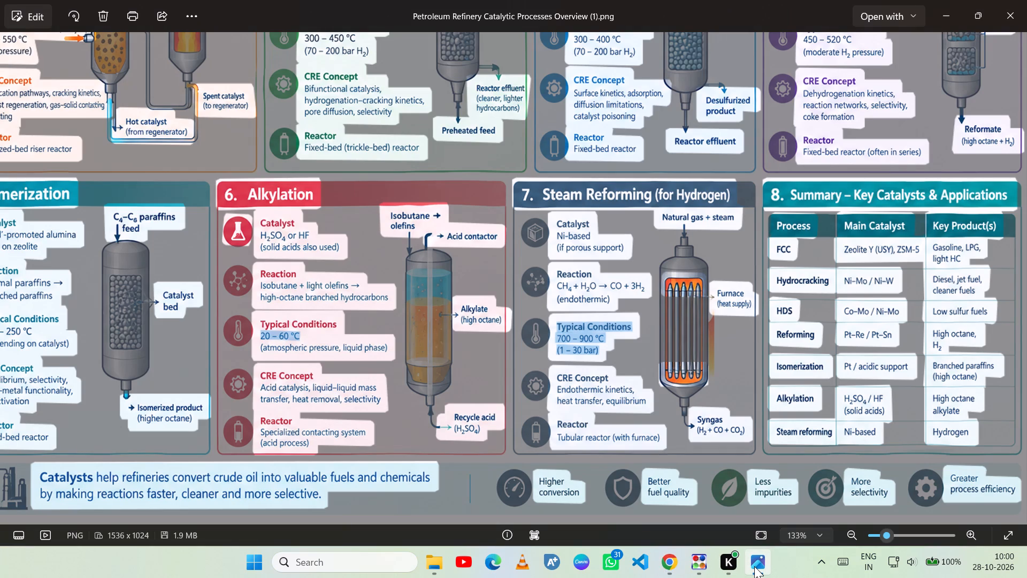
left_click(754, 566)
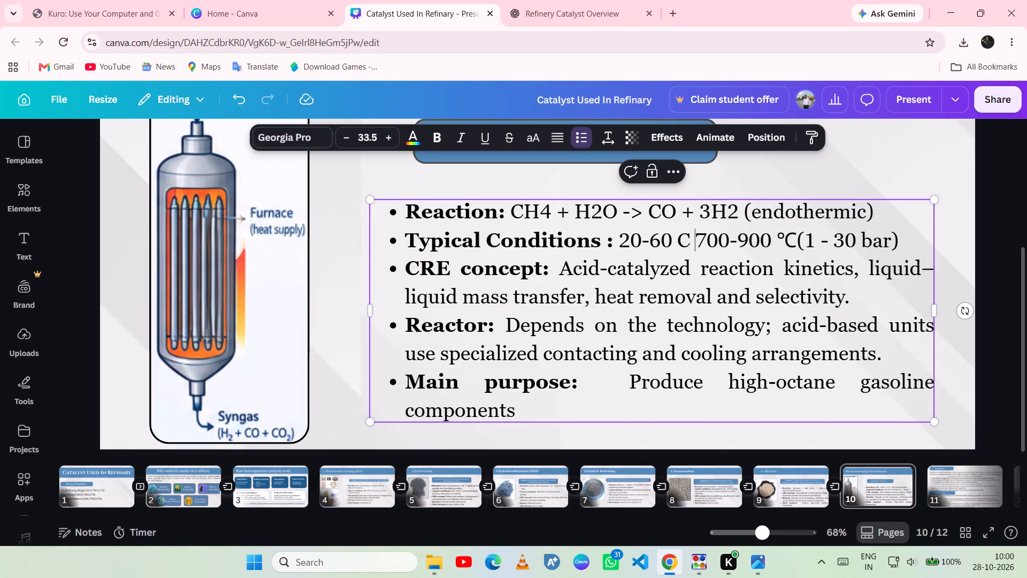
left_click_drag(690, 239, 618, 241)
key("space")
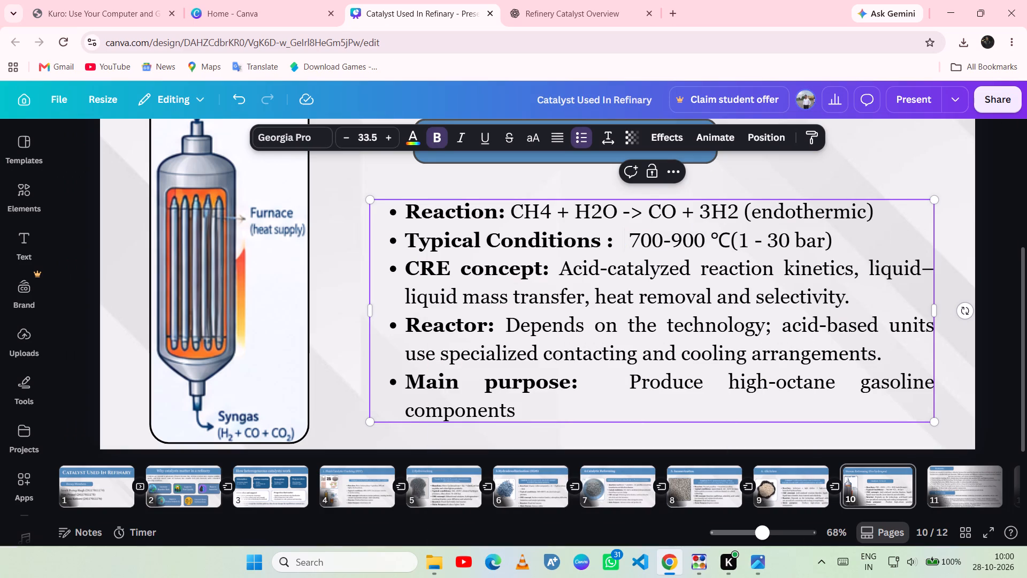
key("BackSpace")
key("BackSpace")
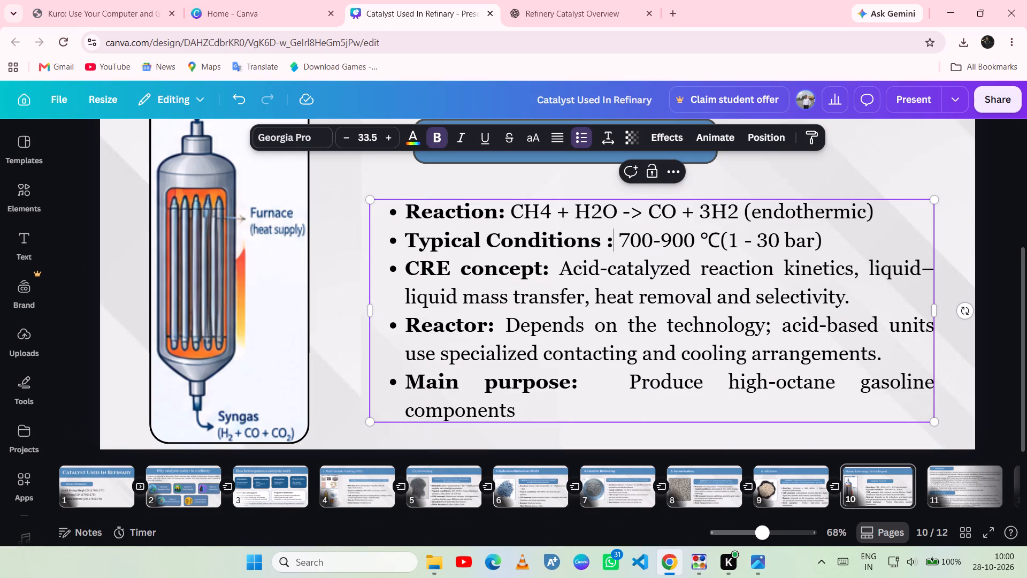
left_click(721, 240)
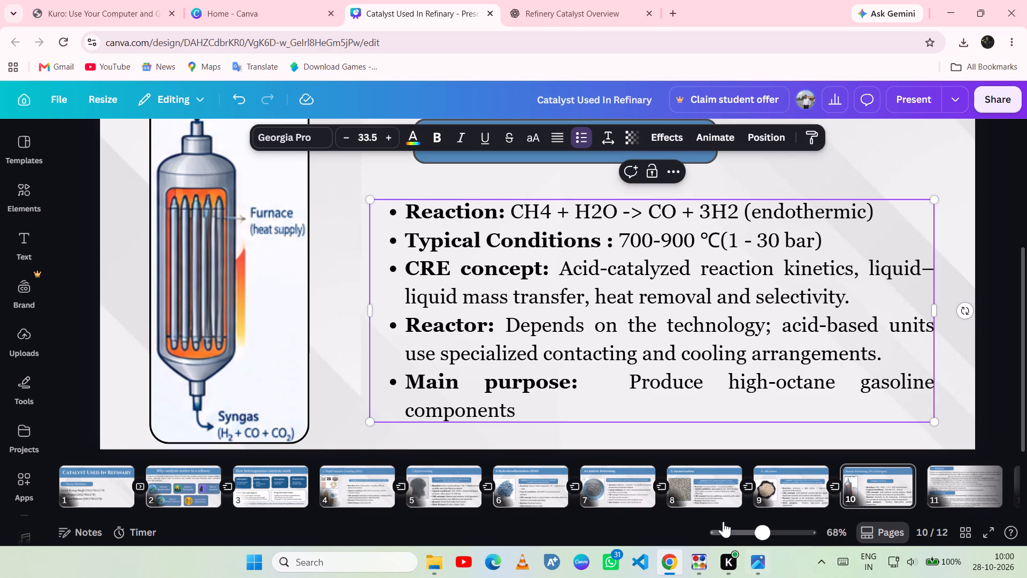
Switch to the infographic image and copy the CRE Concept description from its Steam Reforming section.
left_click(764, 571)
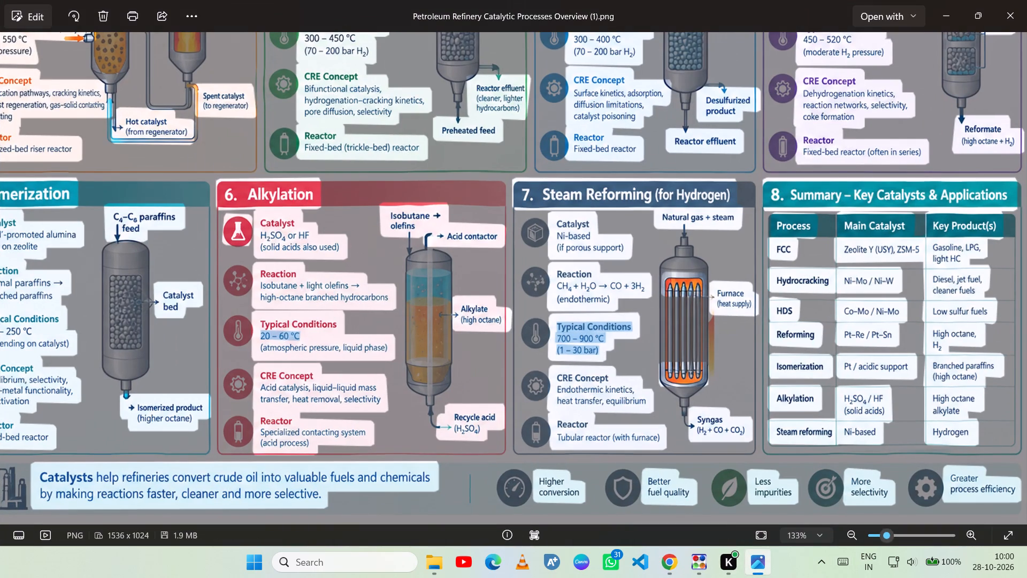
left_click_drag(558, 390, 668, 415)
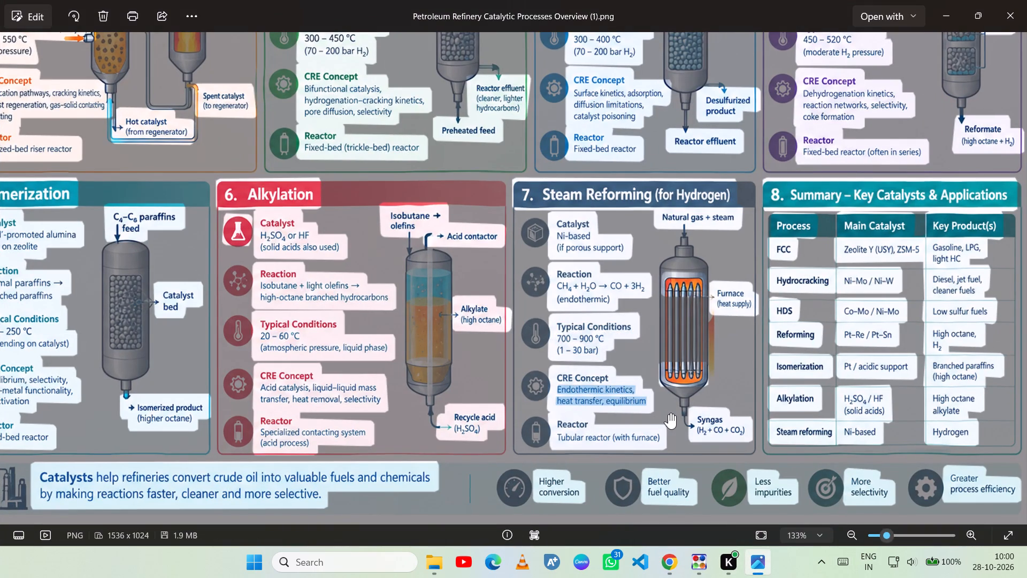
key("ctrl+c")
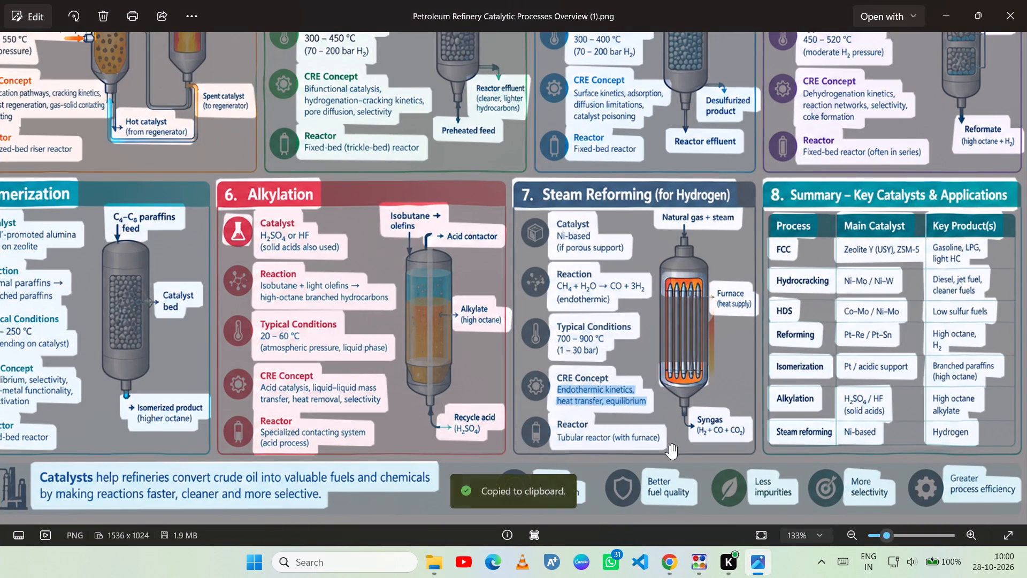
Return to the Canva presentation and replace the CRE concept description with the copied "Endothermic kinetics, heat transfer, equilibrium".
left_click(663, 564)
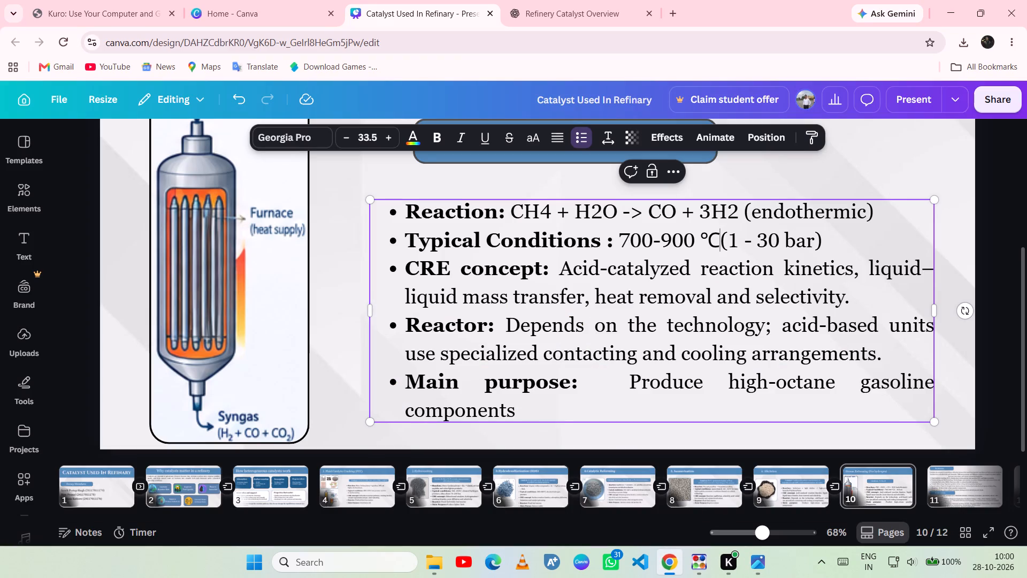
left_click_drag(564, 270, 853, 301)
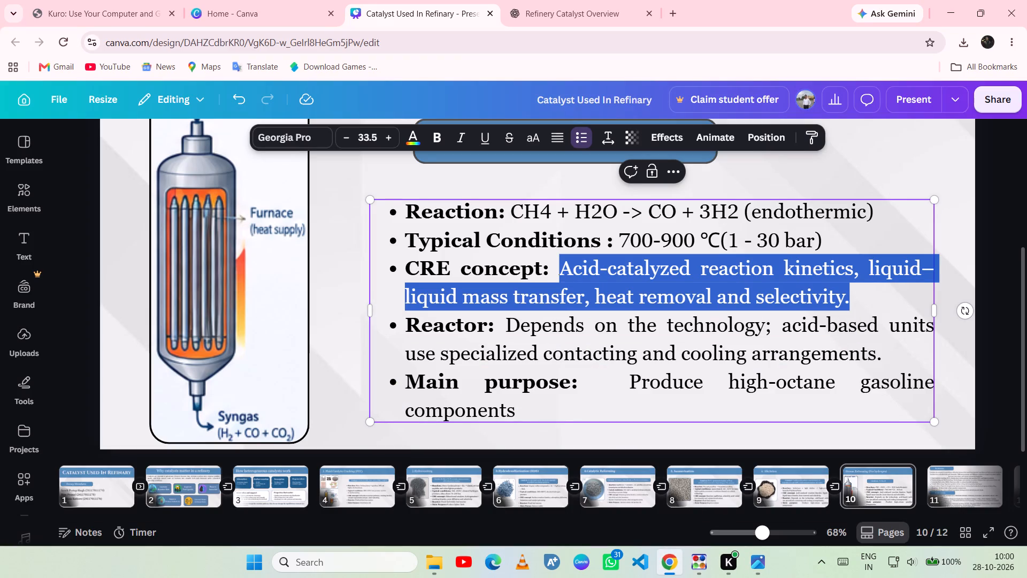
left_click_drag(853, 301, 857, 294)
key("ctrl+v")
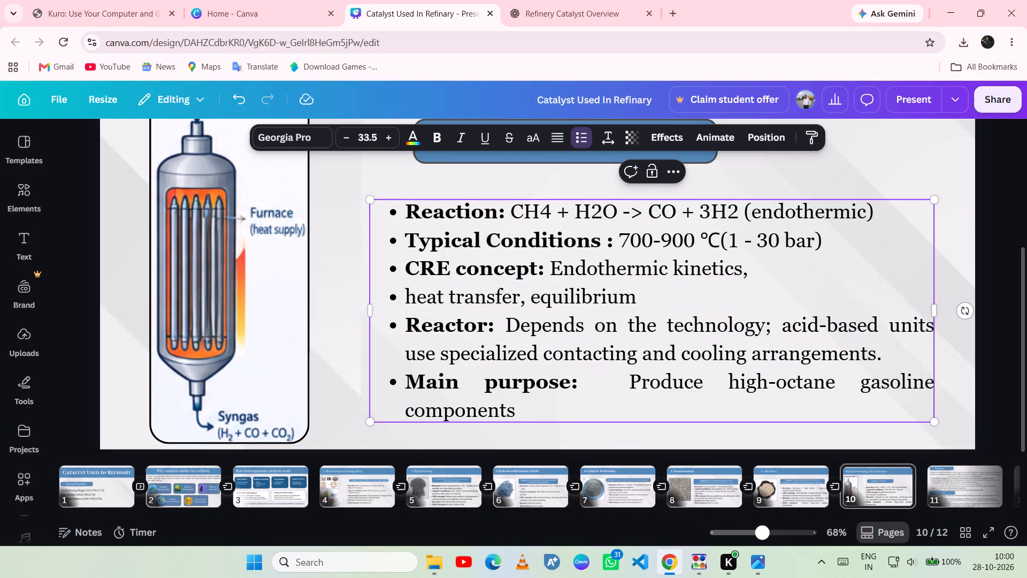
Merge the separate "heat transfer, equilibrium" bullet into the CRE concept bullet after "Endothermic kinetics,".
left_click(403, 300)
key("BackSpace")
key("BackSpace")
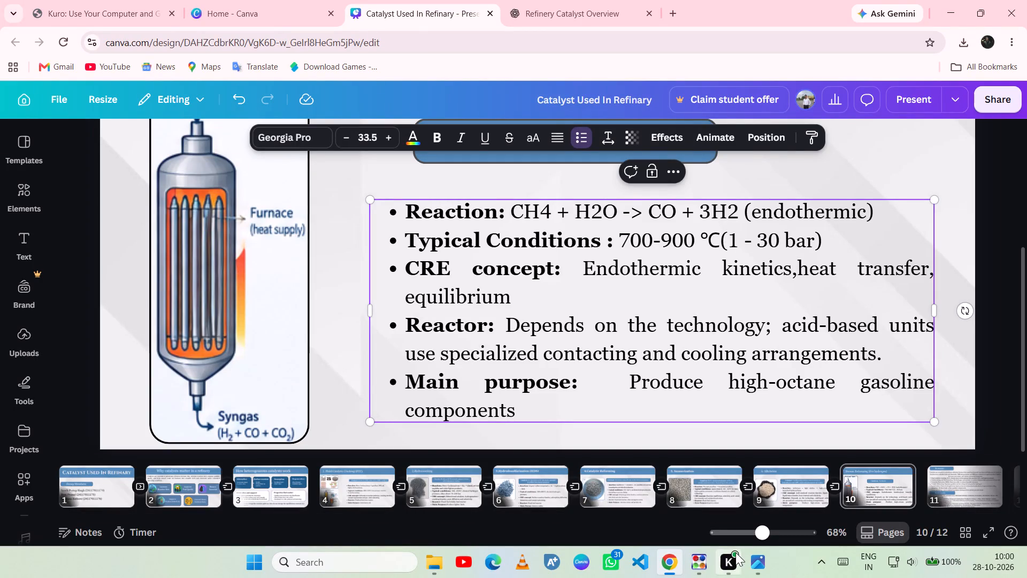
left_click(758, 568)
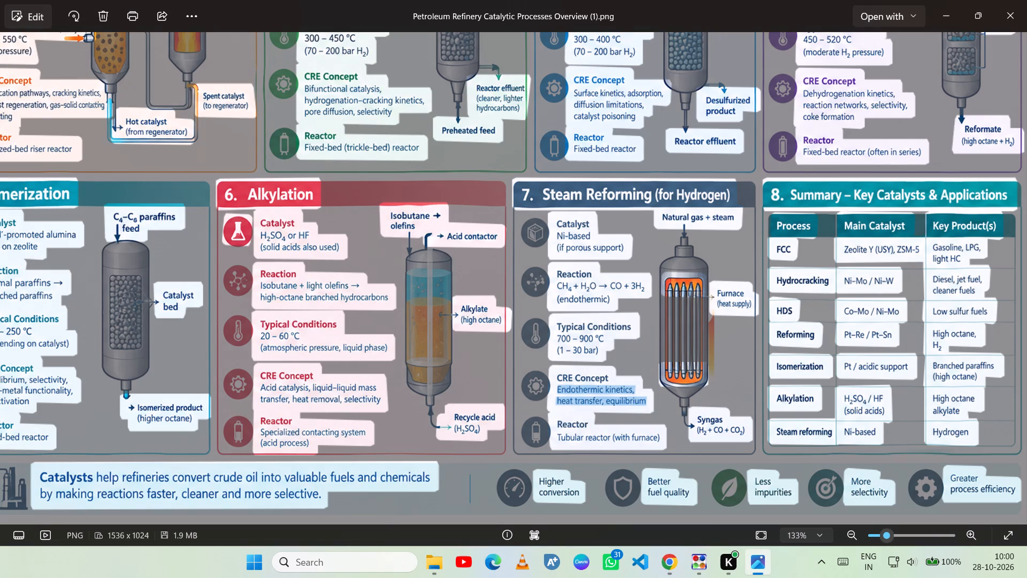
left_click_drag(559, 437, 622, 446)
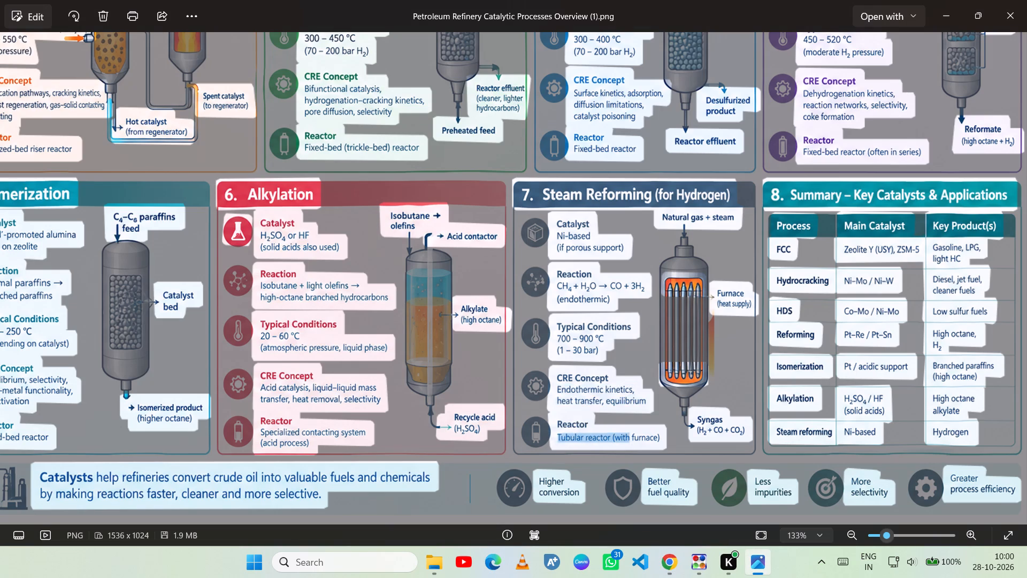
left_click_drag(622, 446, 679, 450)
key("ctrl+c")
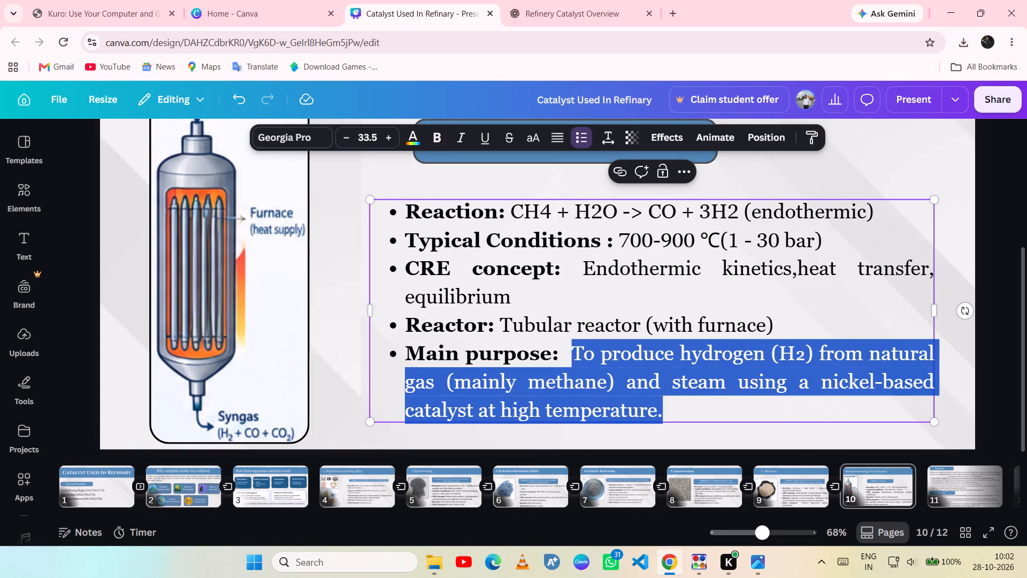
left_click(733, 422)
Group the "Catalyst: Ni-Based" text with its blue rounded box.
scroll(531, 286, "down", 2)
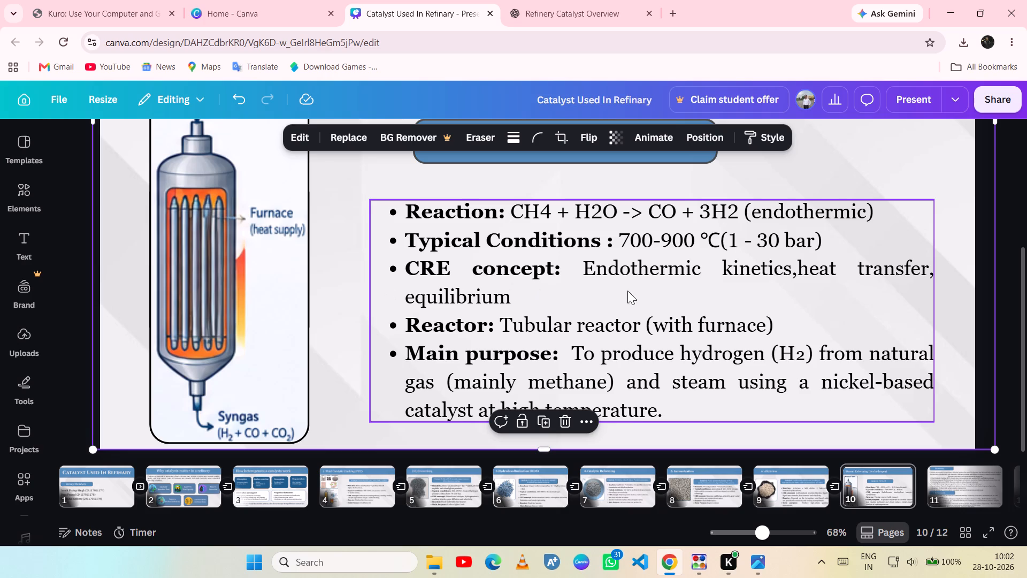
scroll(608, 277, "down", 2, "ctrl")
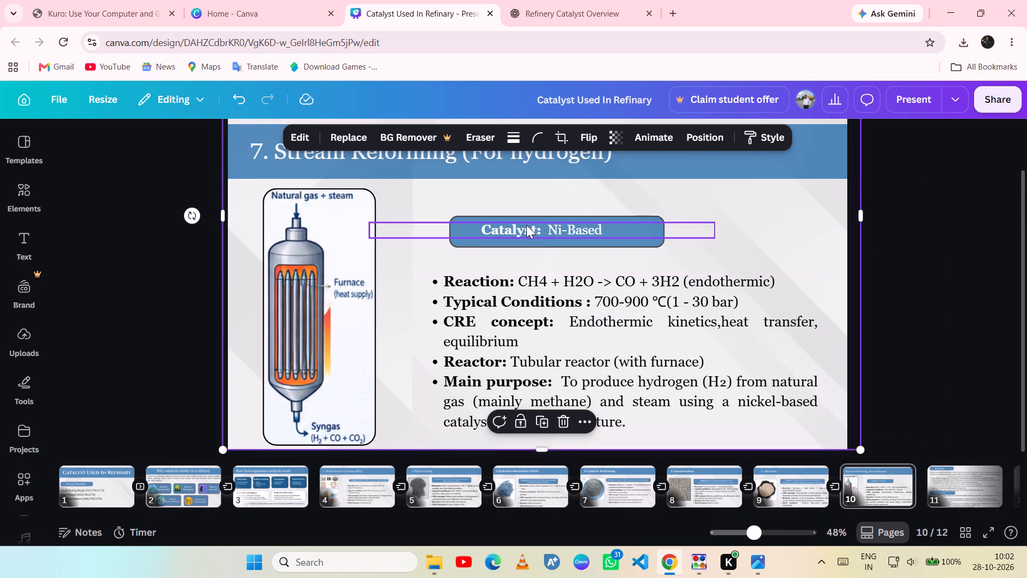
left_click(525, 227)
left_click(627, 242, "shift")
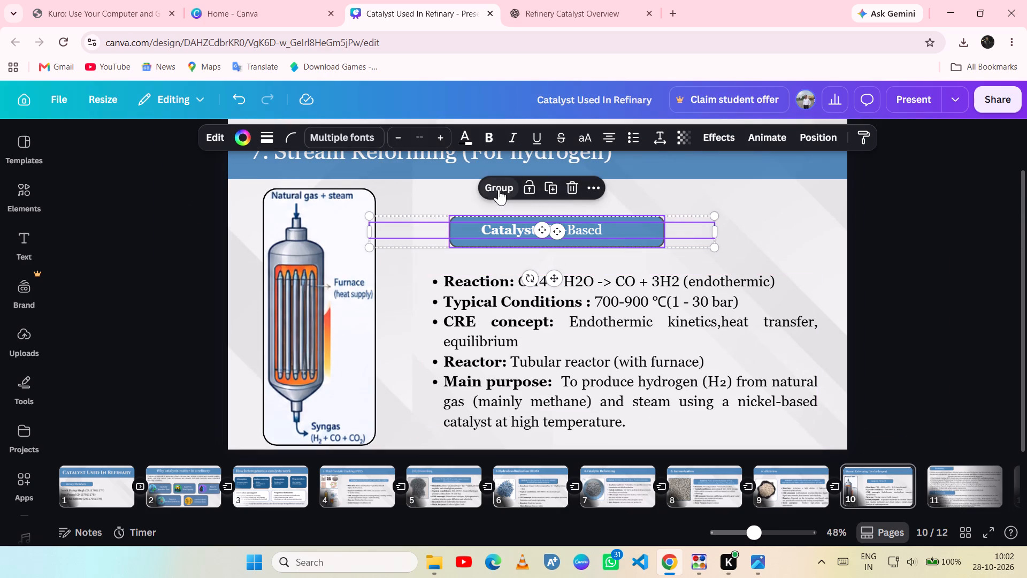
left_click(498, 188)
left_click(750, 244)
Move the Catalyst label and the bullet list up on the slide, and enlarge the bullet text to about size 34.6.
left_click_drag(552, 233, 546, 217)
left_click_drag(532, 334, 537, 298)
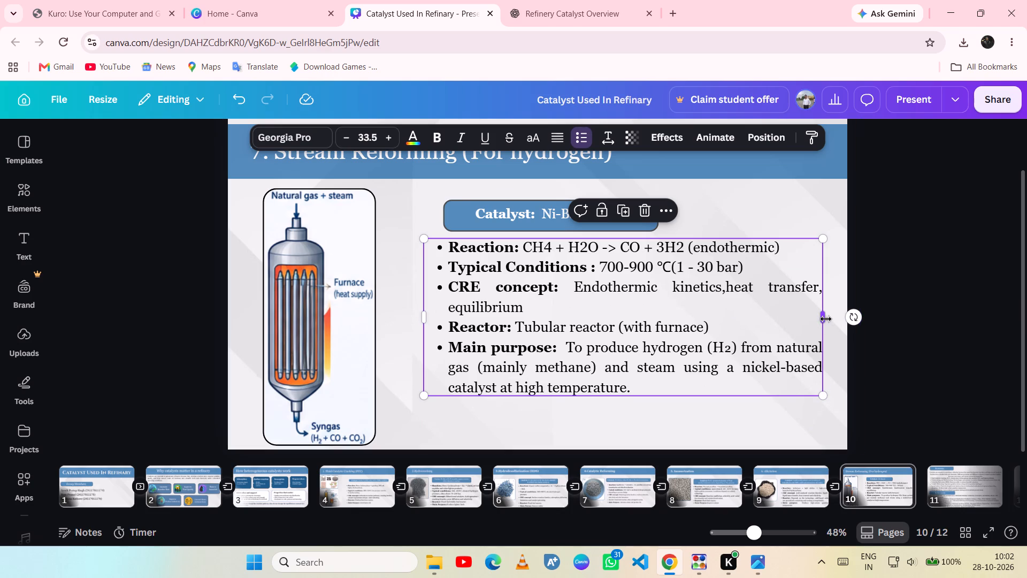
left_click_drag(825, 319, 819, 320)
left_click_drag(815, 396, 821, 416)
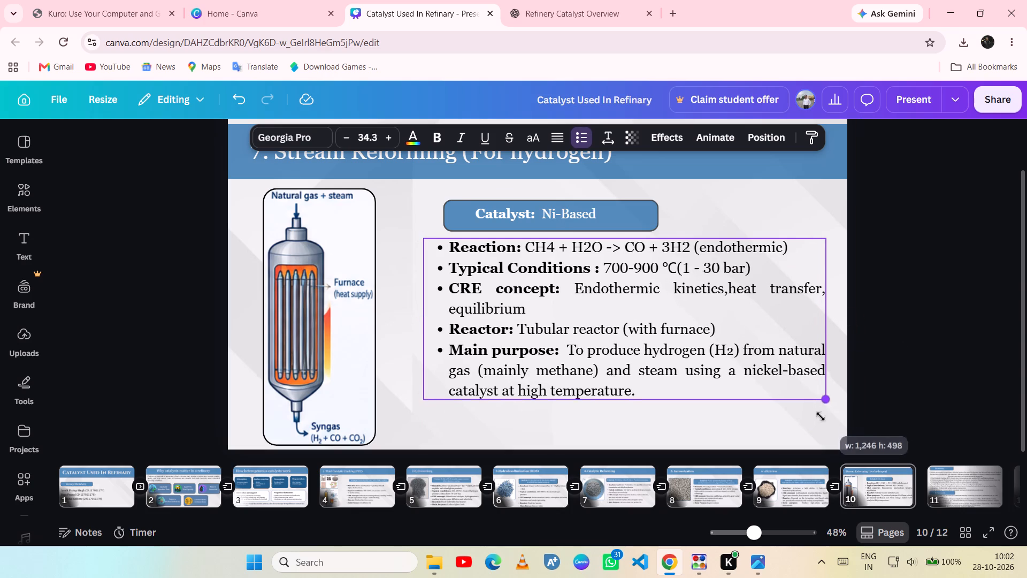
left_click_drag(821, 416, 821, 418)
left_click_drag(753, 360, 748, 364)
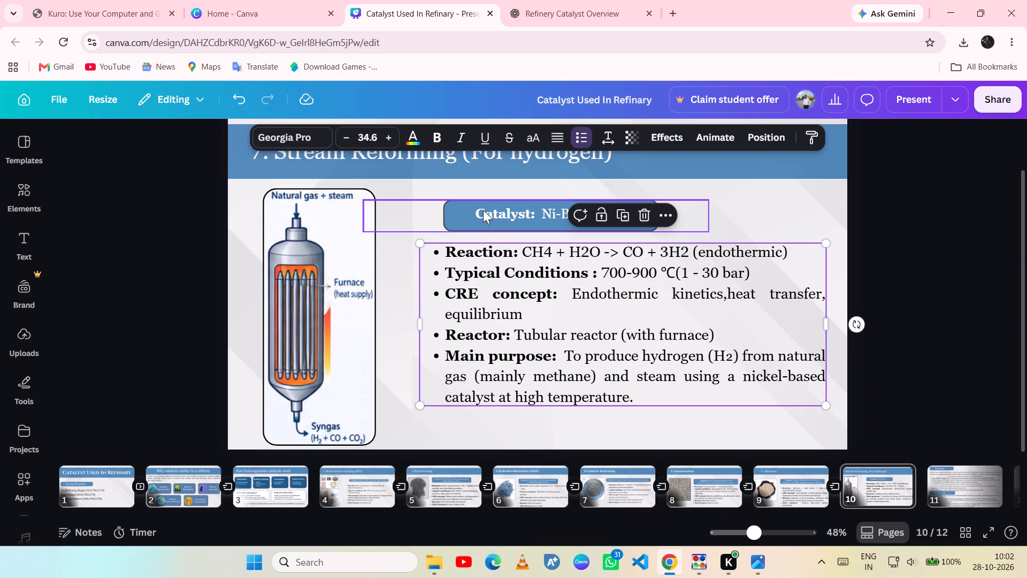
Narrow the grouped "Catalyst: Ni-Based" label and align its blue box with the start of the bullet list below.
left_click_drag(483, 210, 453, 216)
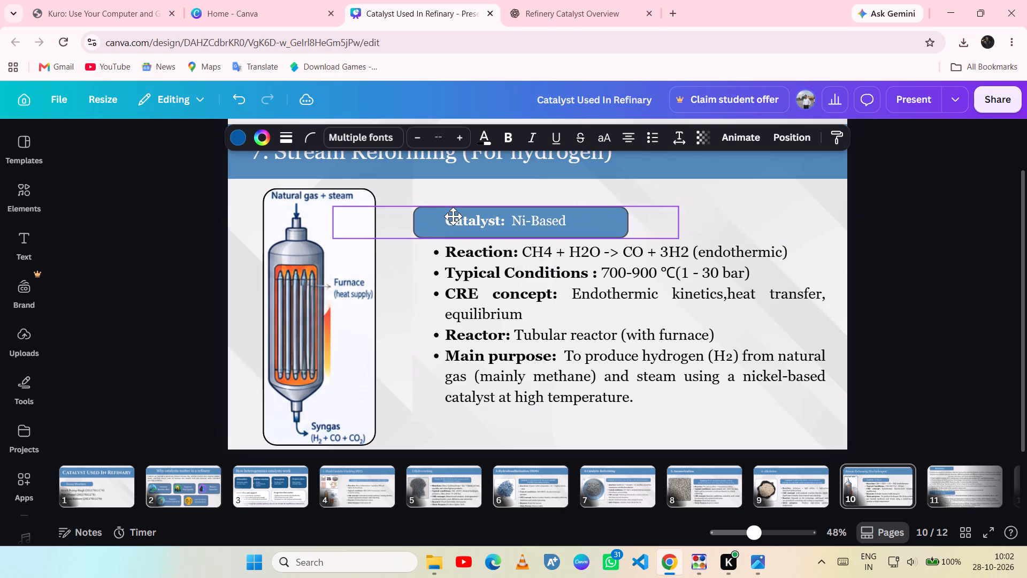
left_click_drag(453, 216, 466, 216)
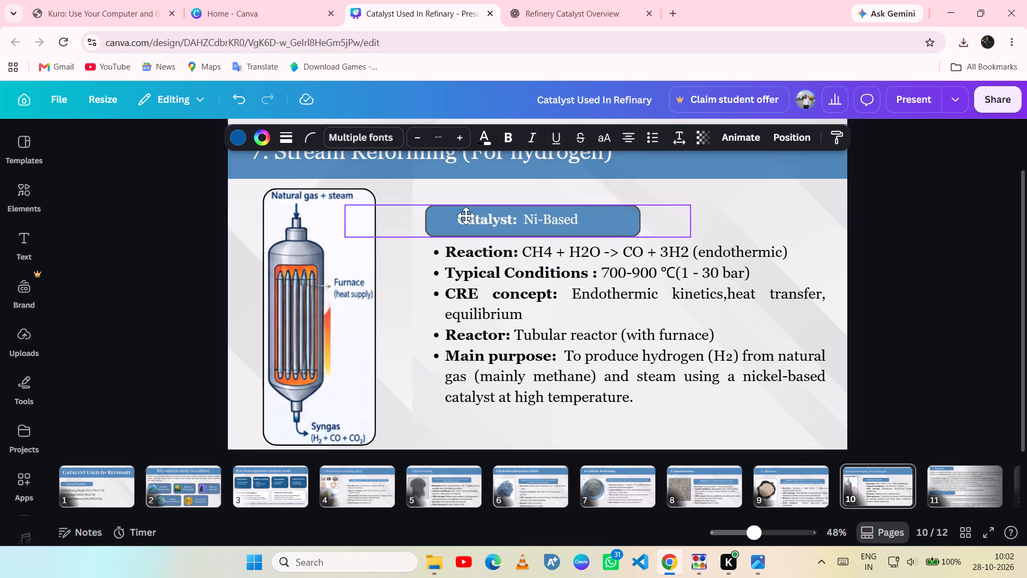
left_click_drag(466, 216, 471, 213)
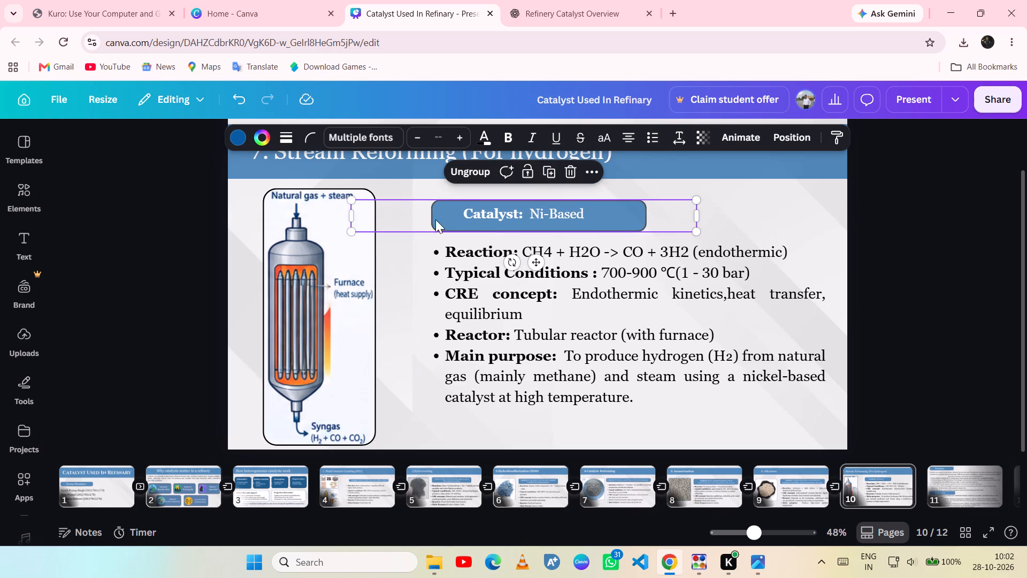
left_click_drag(350, 216, 419, 235)
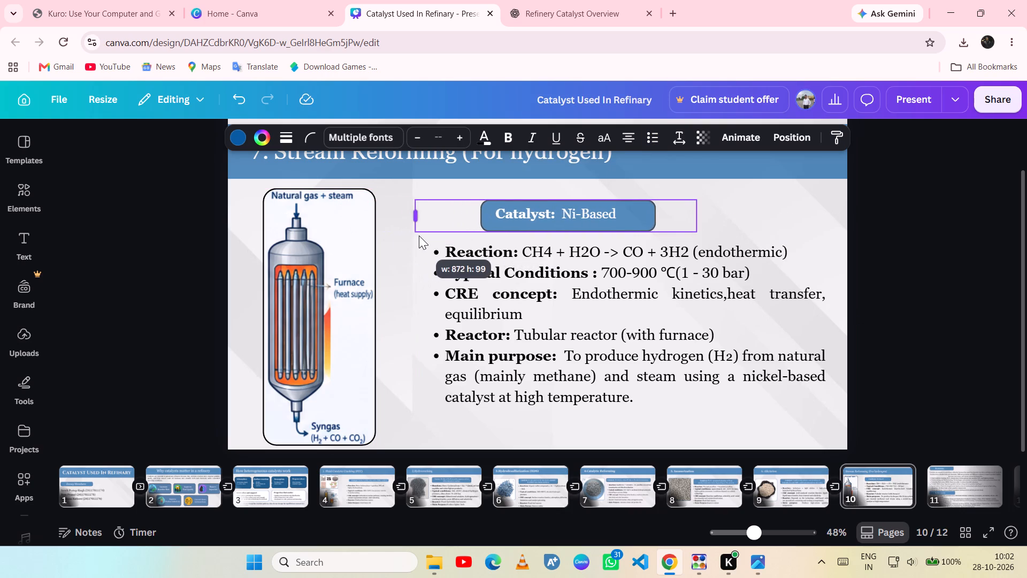
left_click_drag(419, 235, 398, 237)
left_click(822, 208)
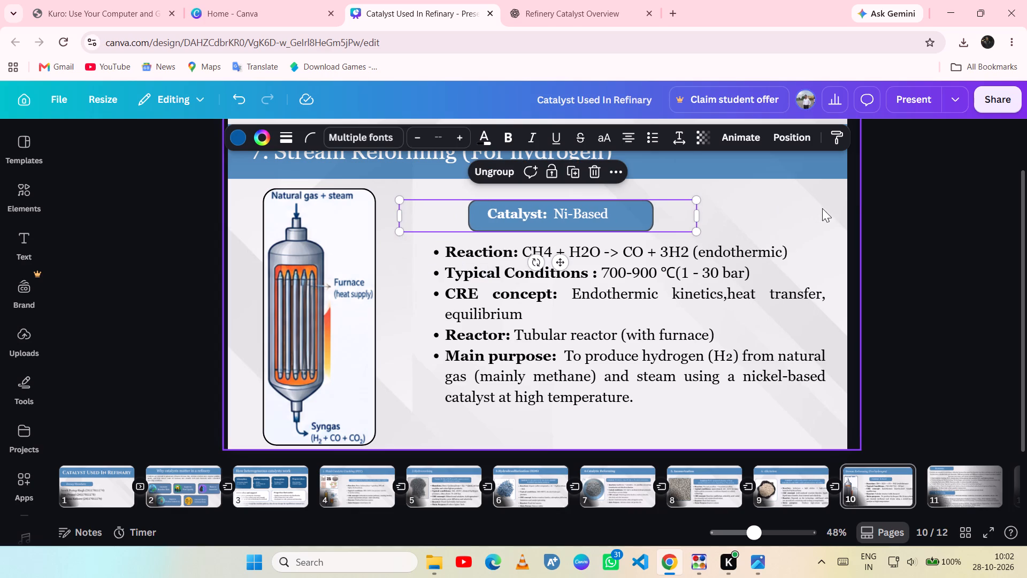
left_click_drag(599, 210, 562, 215)
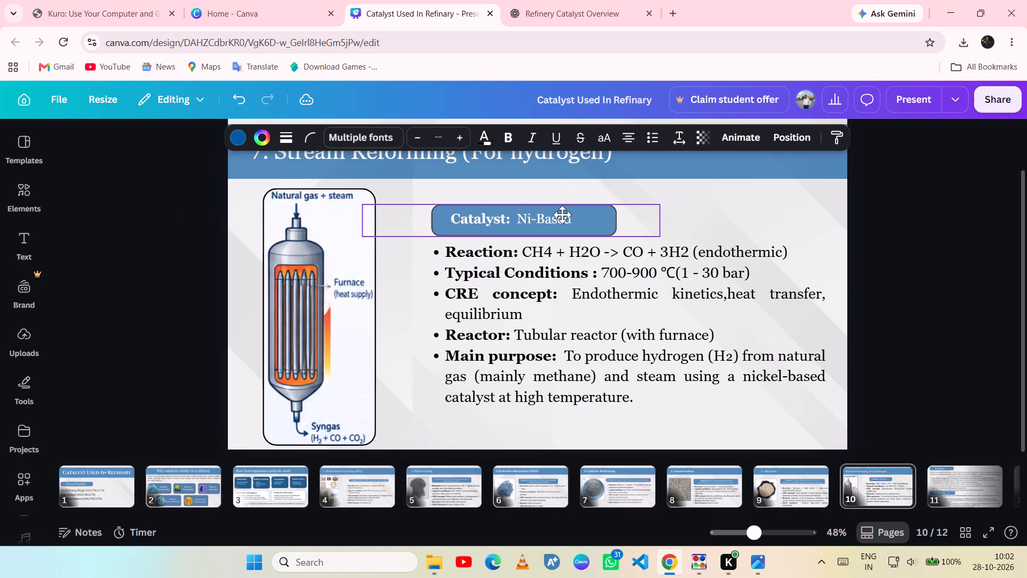
left_click_drag(562, 215, 563, 212)
left_click(901, 232)
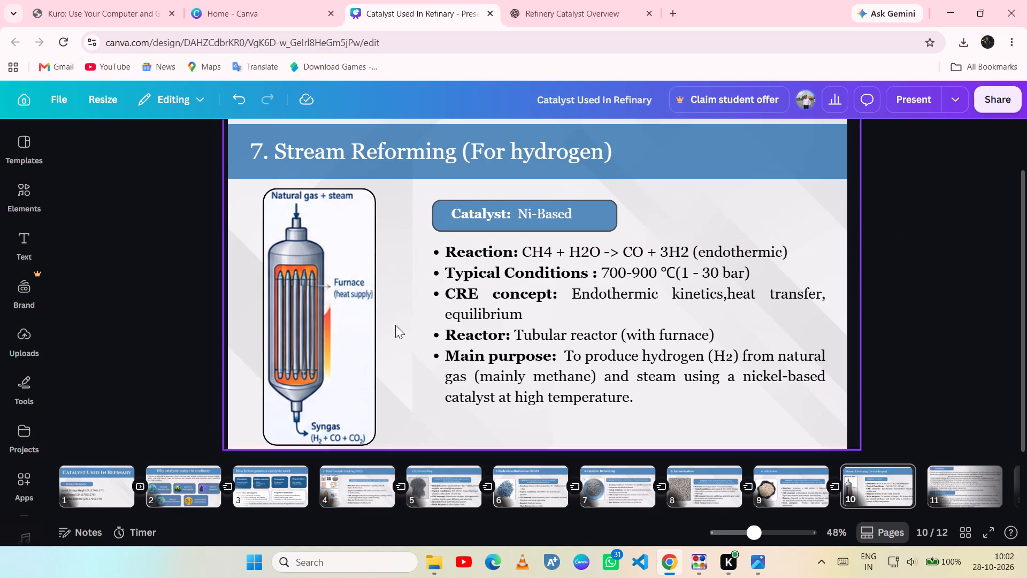
Present the slideshow full screen from the title slide and review every slide through to "Thank You !", ending back in the editor.
scroll(342, 306, "up", 1)
scroll(342, 306, "down", 2)
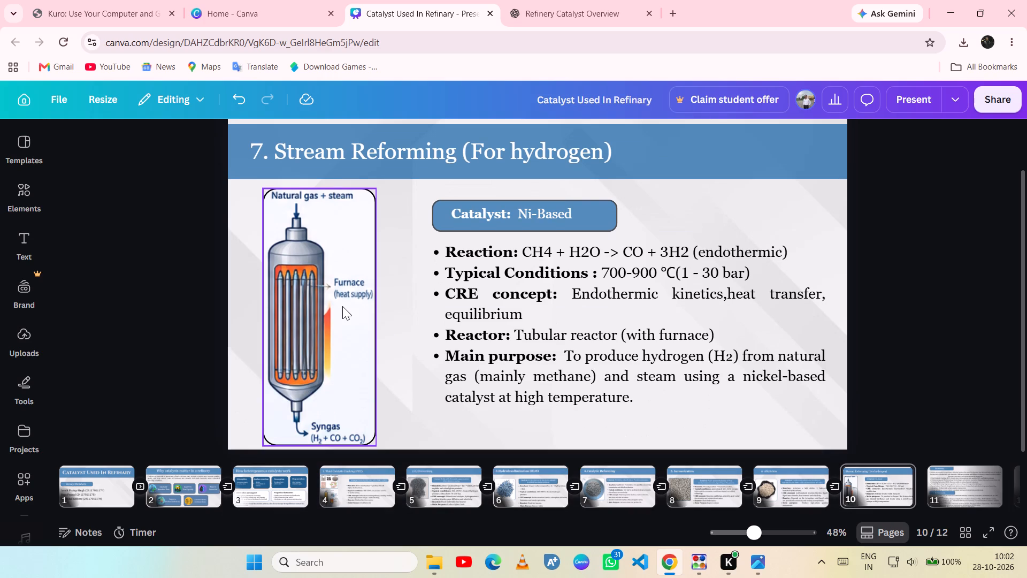
scroll(342, 306, "down", 1)
left_click(877, 486)
left_click(802, 493)
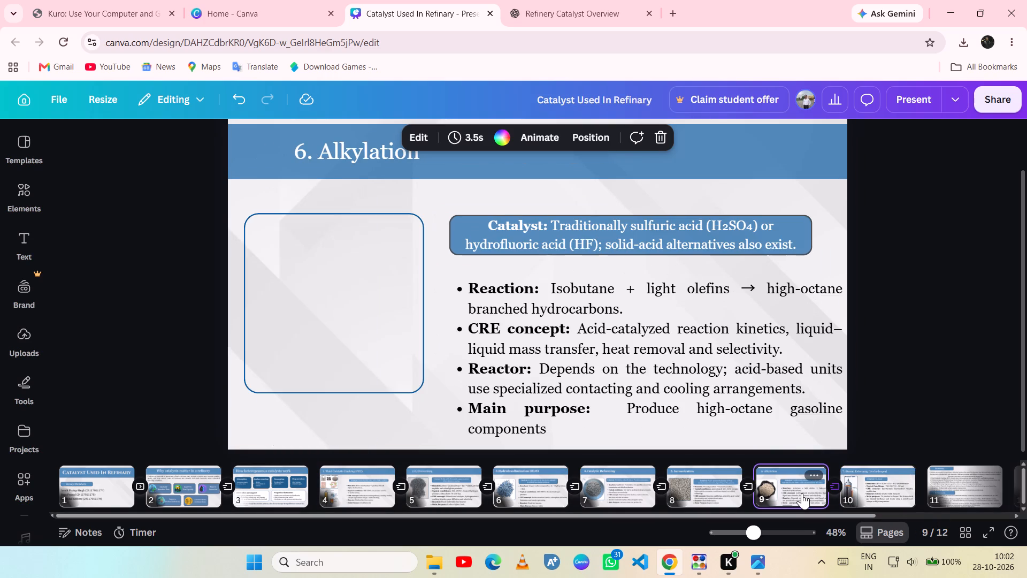
left_click(112, 492)
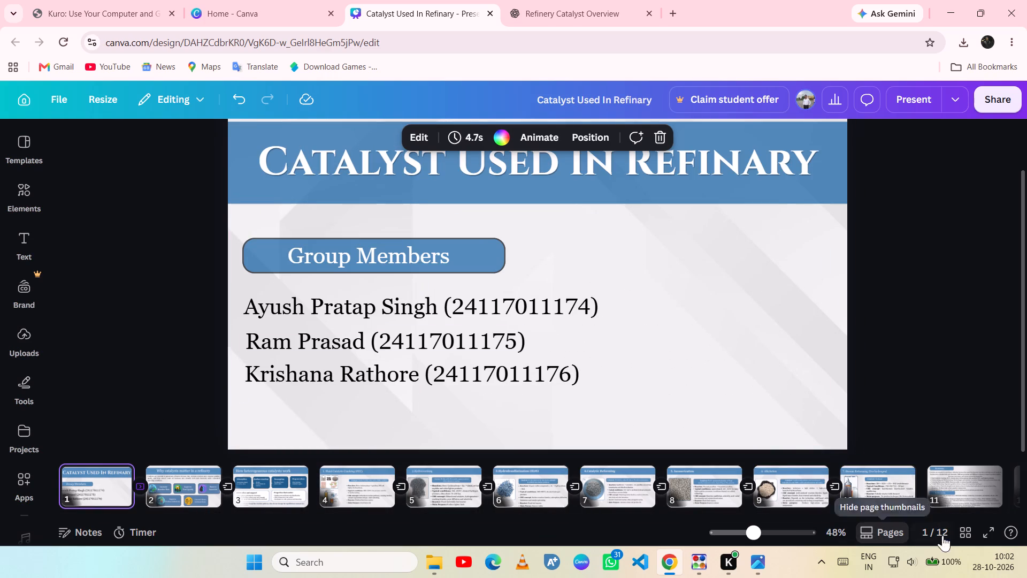
left_click(920, 98)
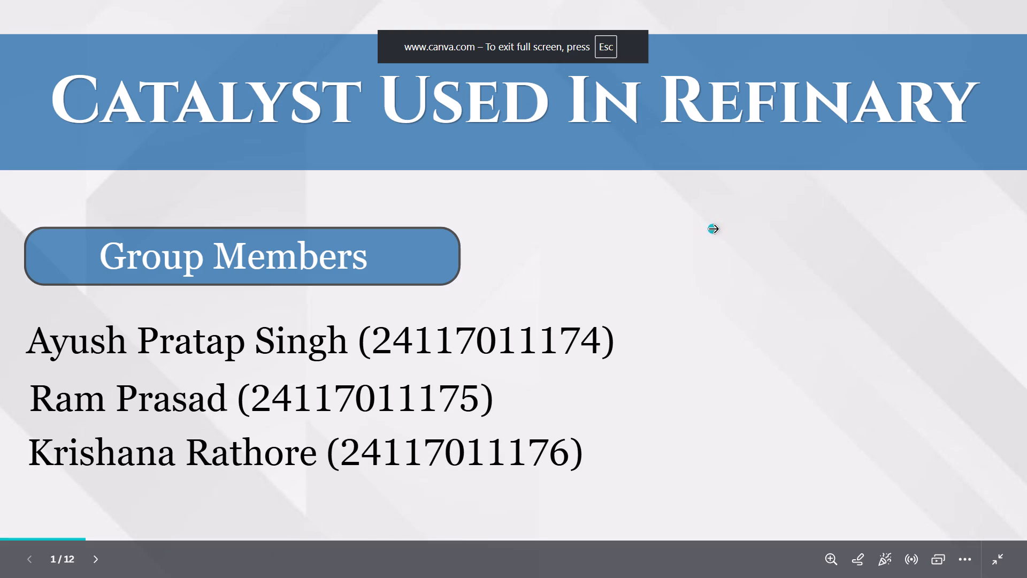
key("Right")
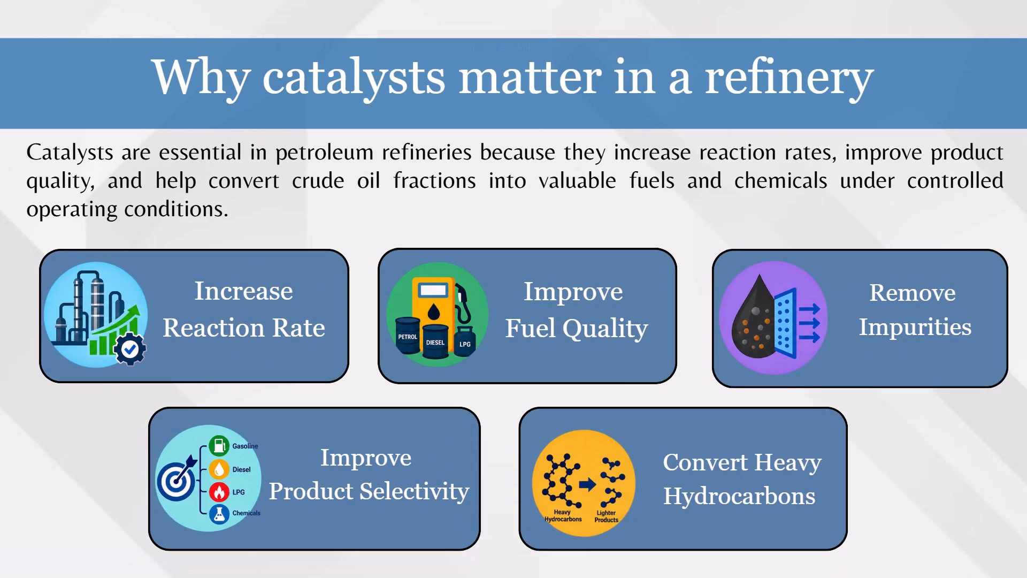
key("Right")
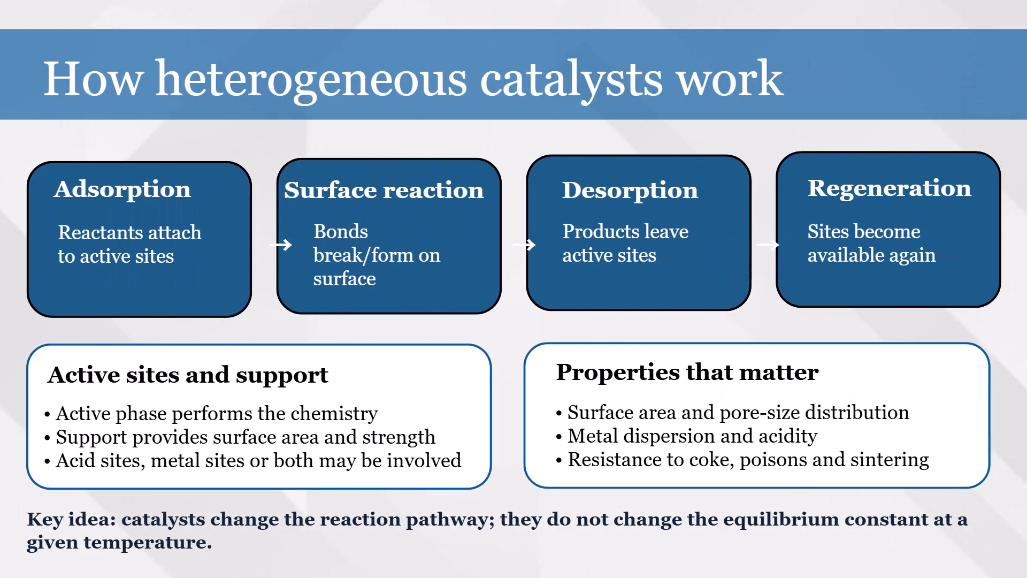
key("Right")
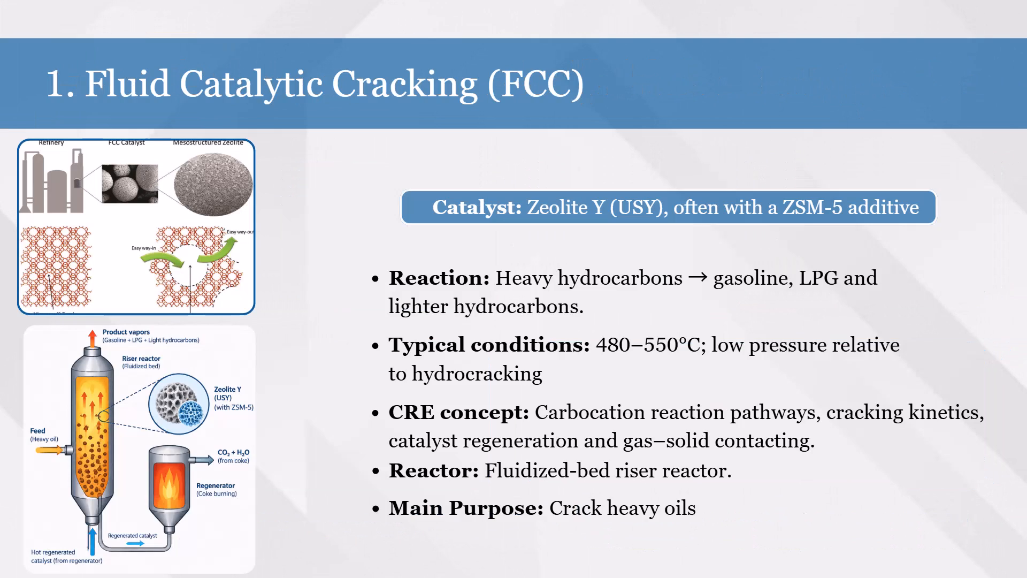
key("Right")
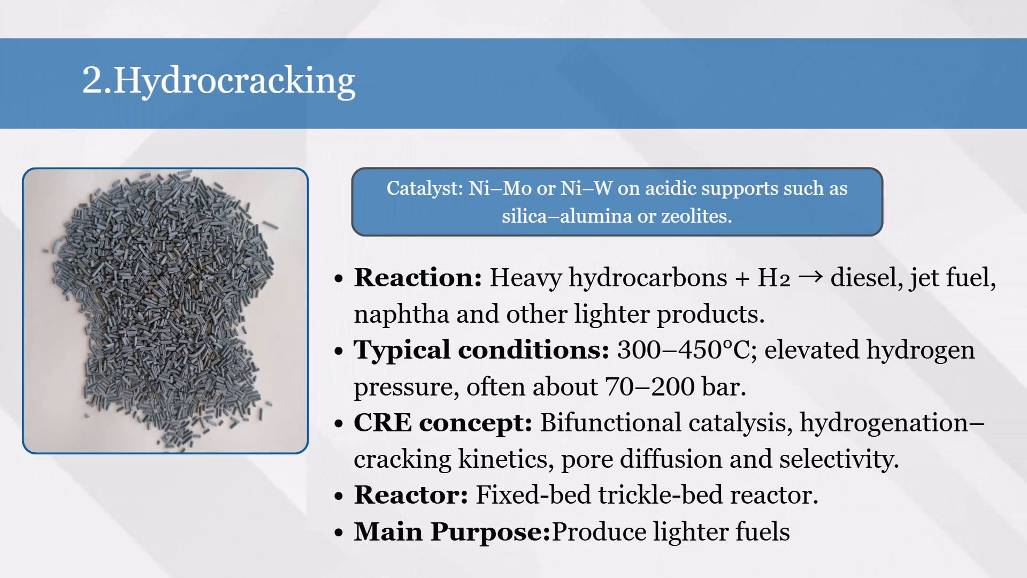
key("Right")
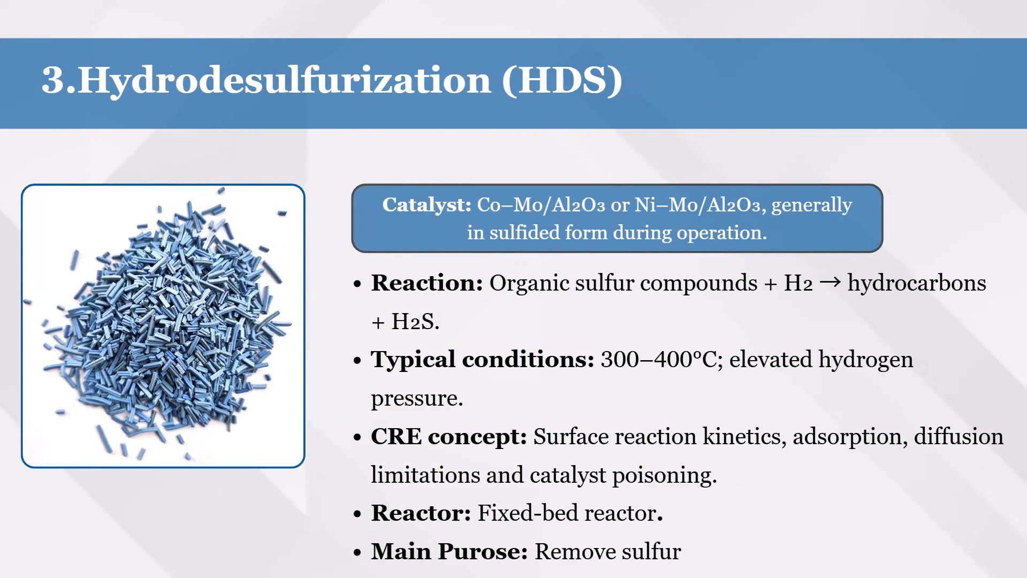
key("Right")
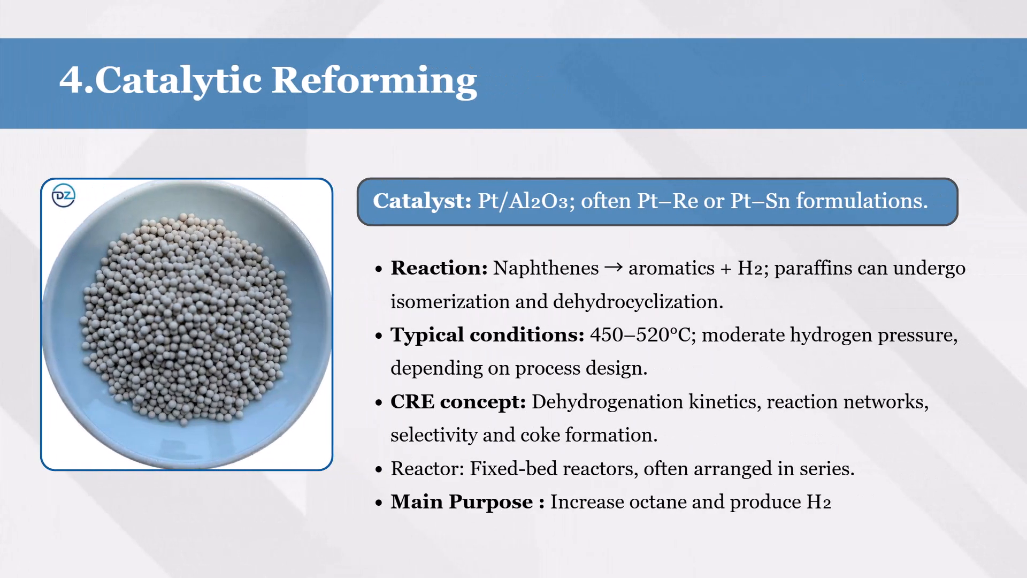
key("Right")
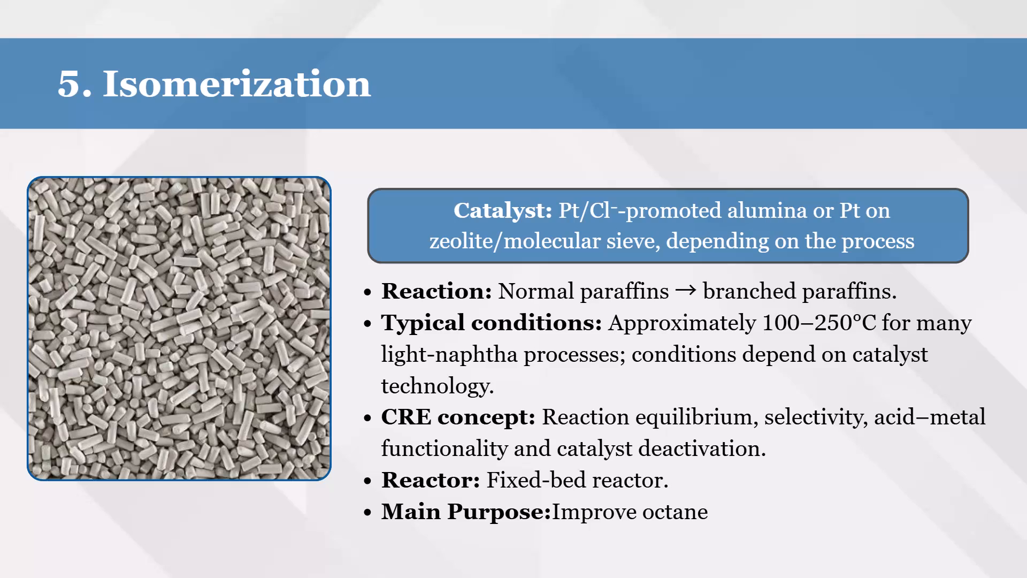
key("Right")
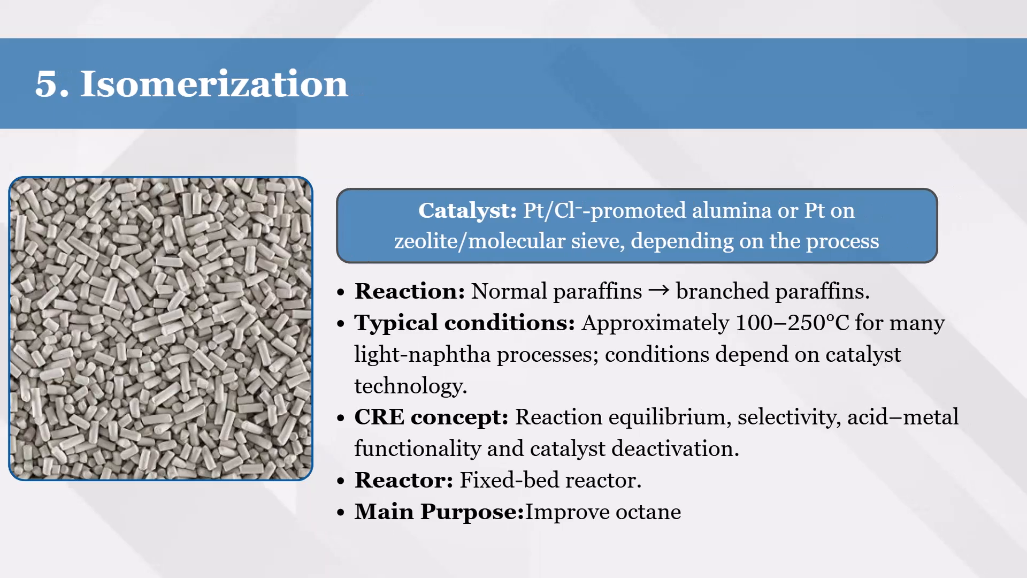
key("Right")
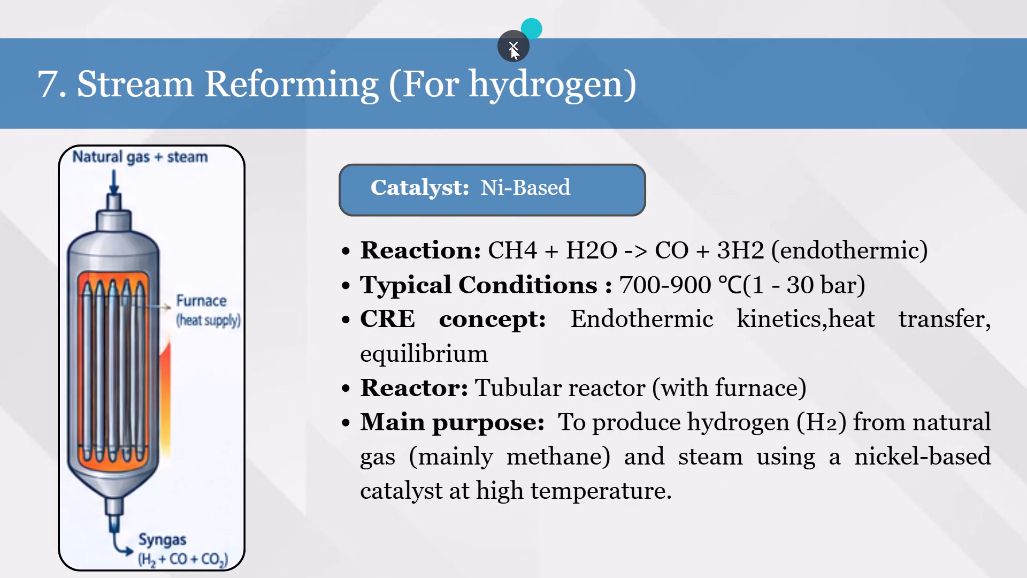
key("Right")
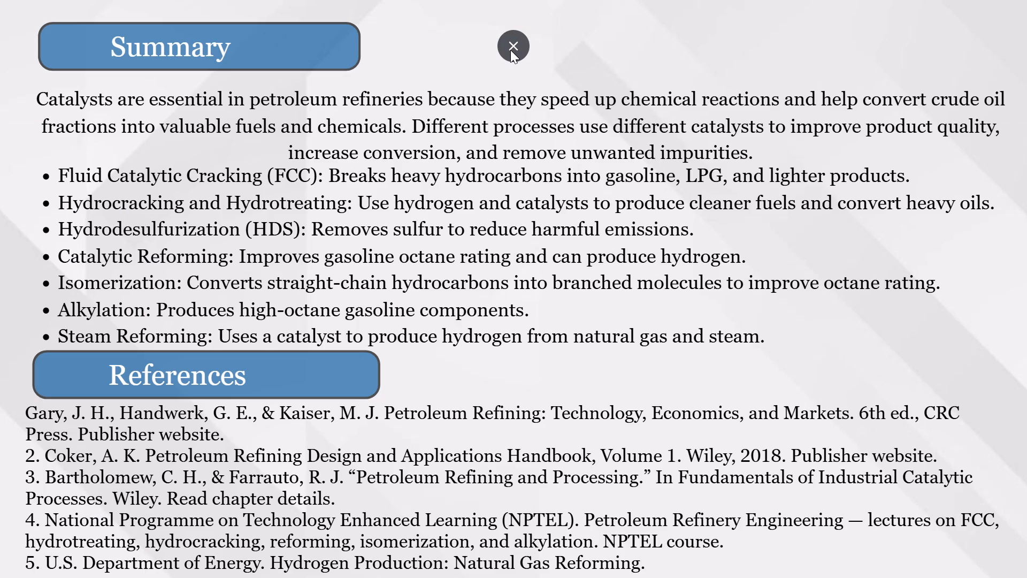
key("Right")
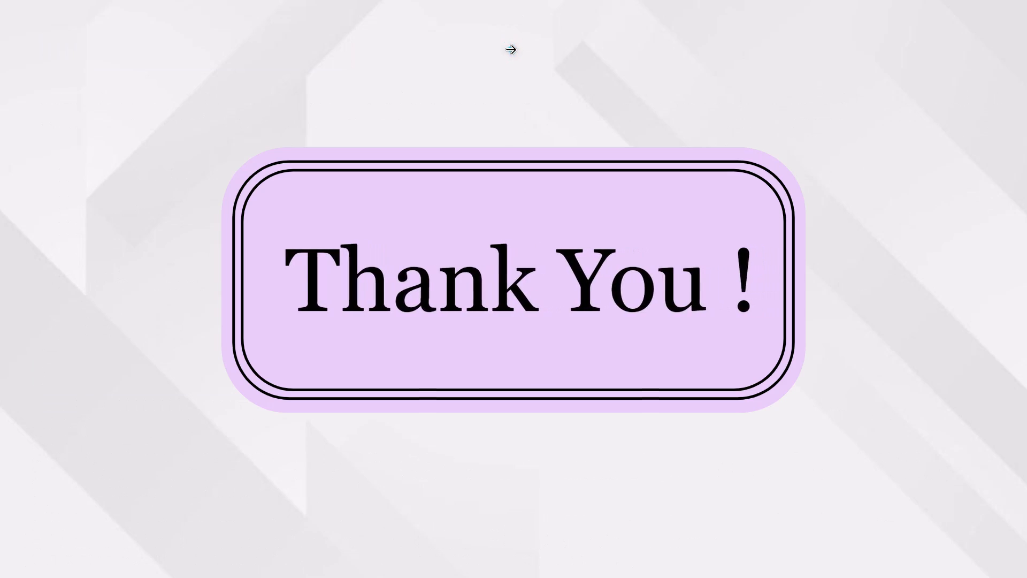
key("Right")
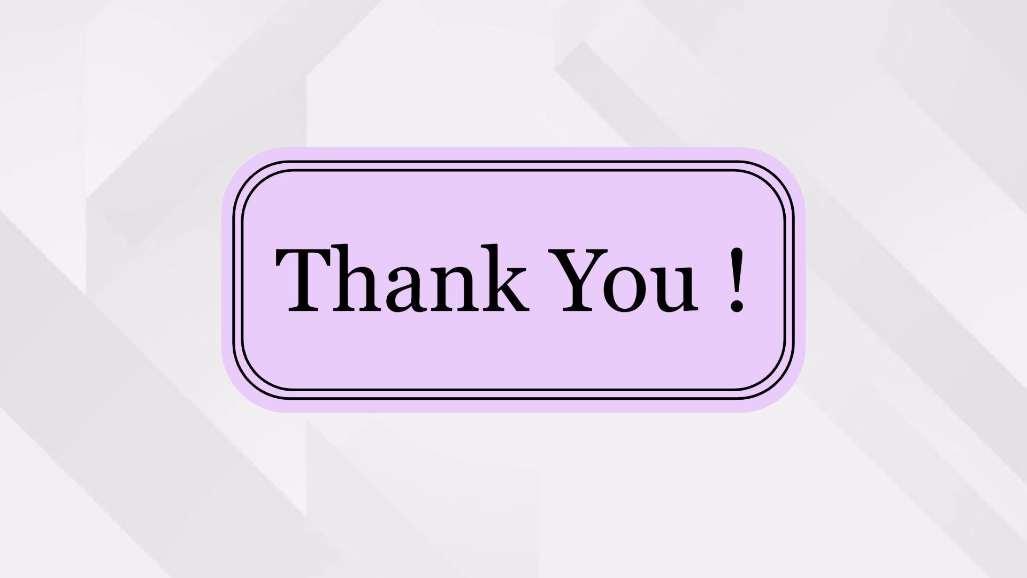
left_click(539, 0)
key("Escape")
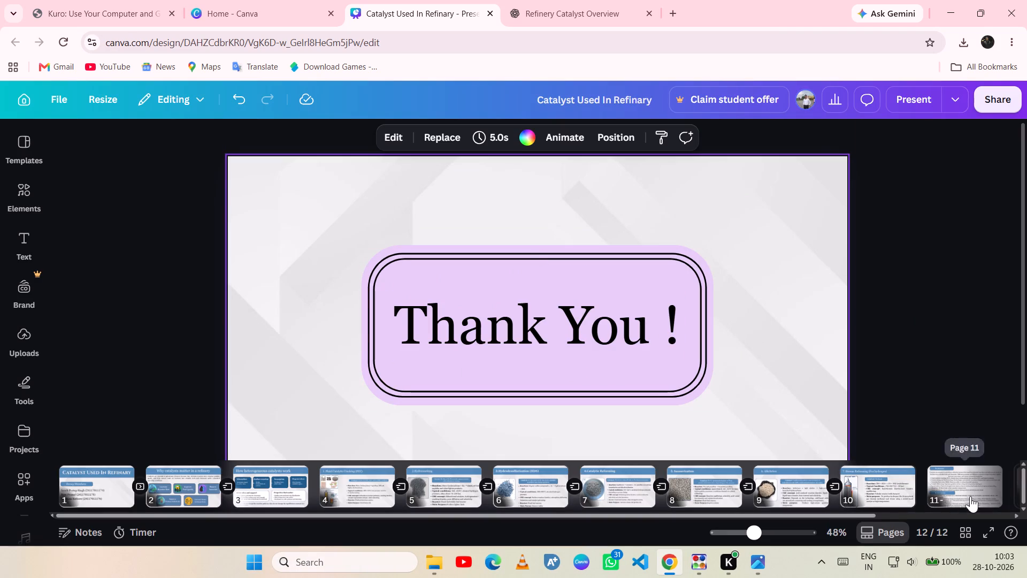
Examine the element animation options for the purple rounded box on the "Thank You !" slide.
scroll(852, 483, "up", 3)
scroll(852, 483, "down", 4)
left_click(896, 490)
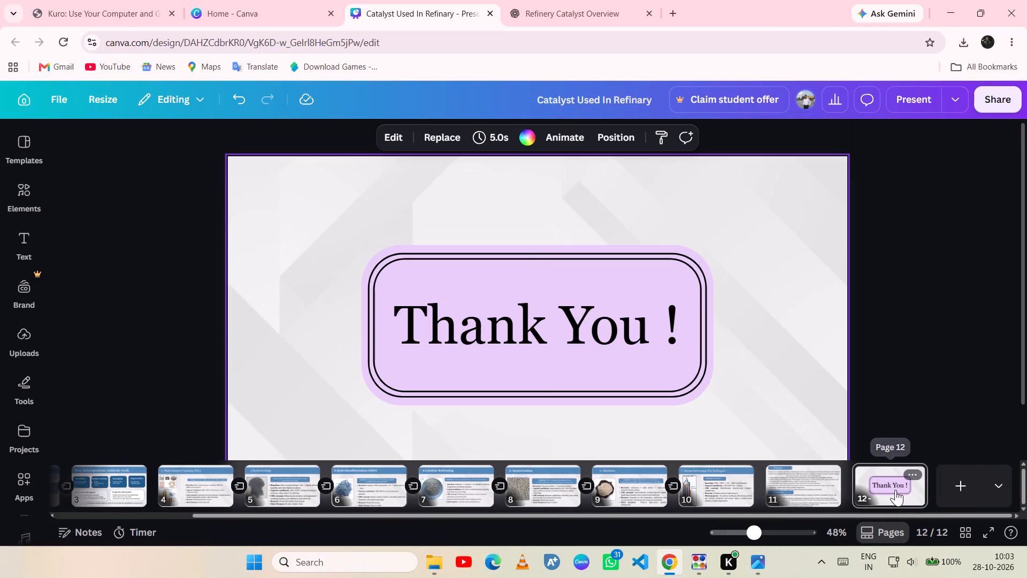
left_click(555, 369)
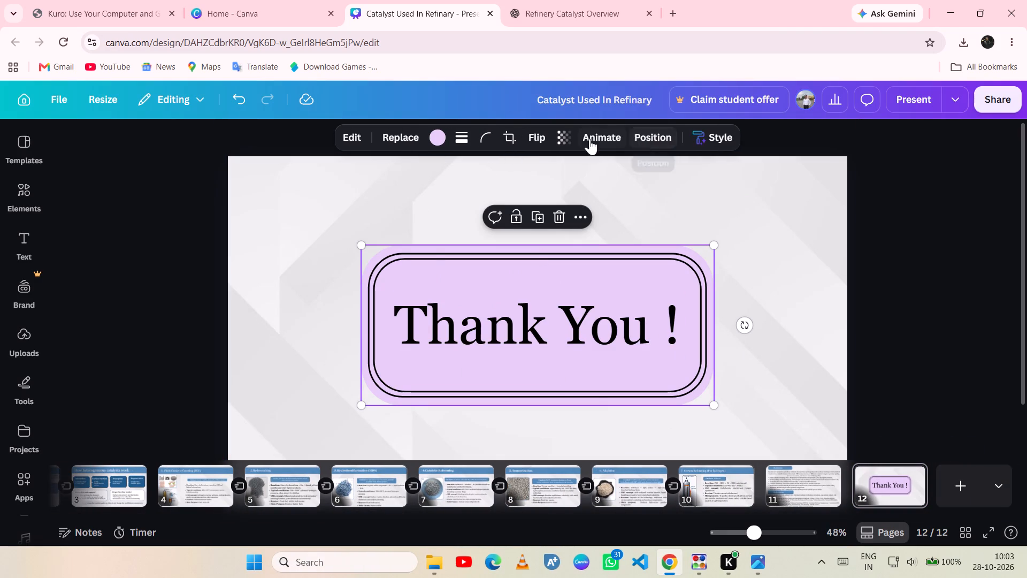
left_click(588, 139)
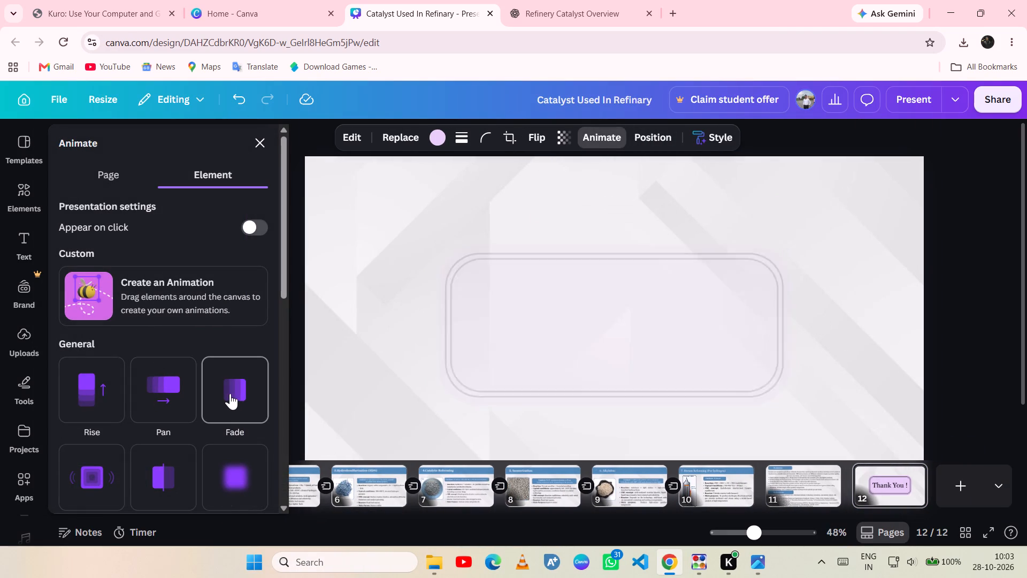
scroll(213, 396, "down", 2)
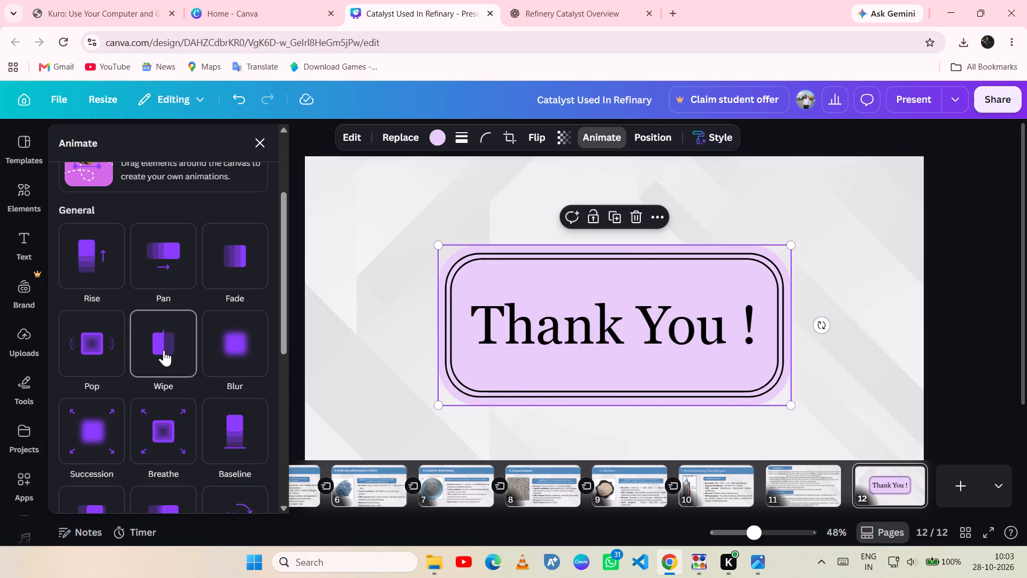
left_click(604, 305)
left_click(386, 291)
left_click(522, 264)
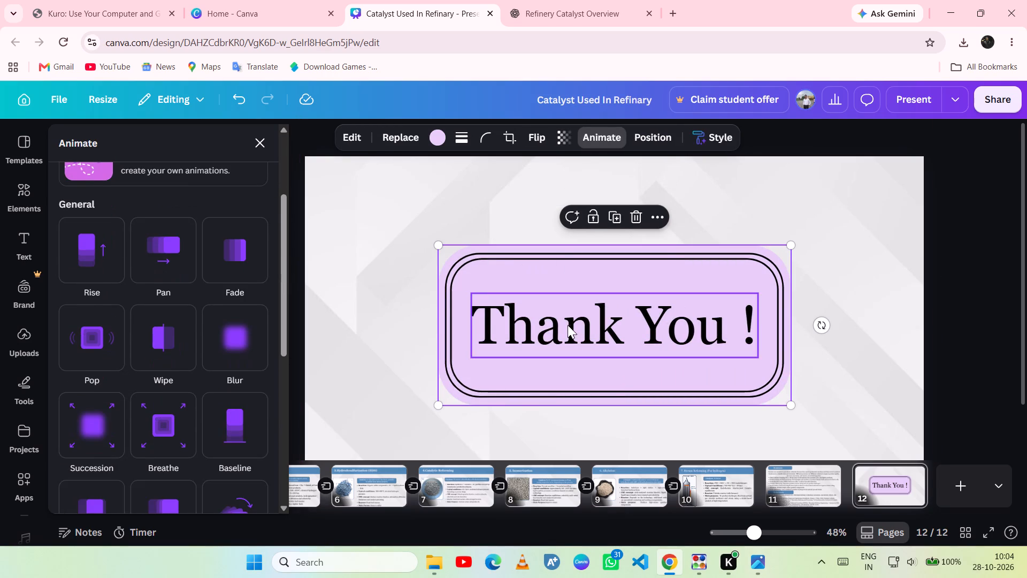
Replace the "Thank You !" text's animation with Baseline, played on enter.
left_click(568, 325)
left_click(708, 141)
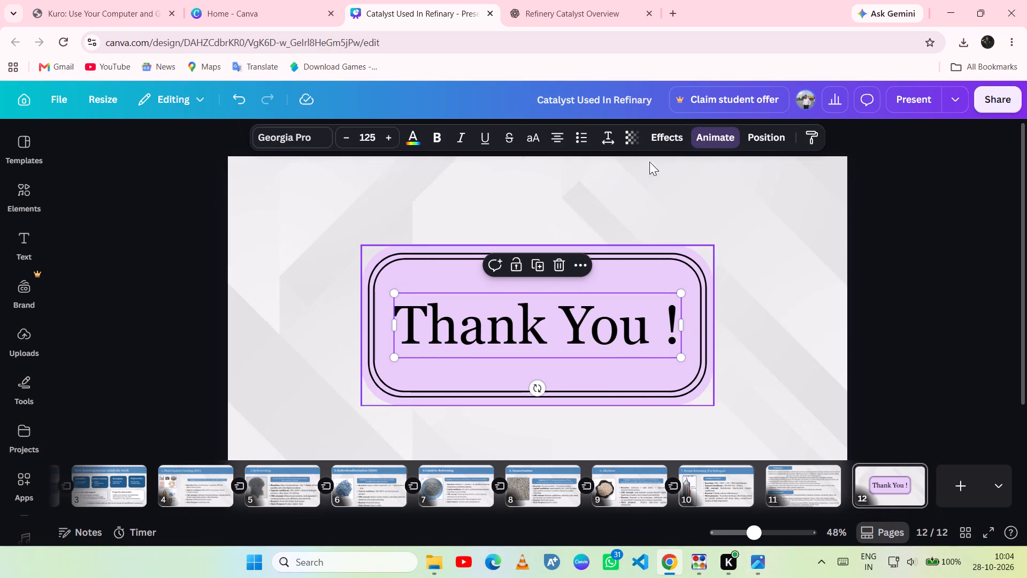
left_click(717, 132)
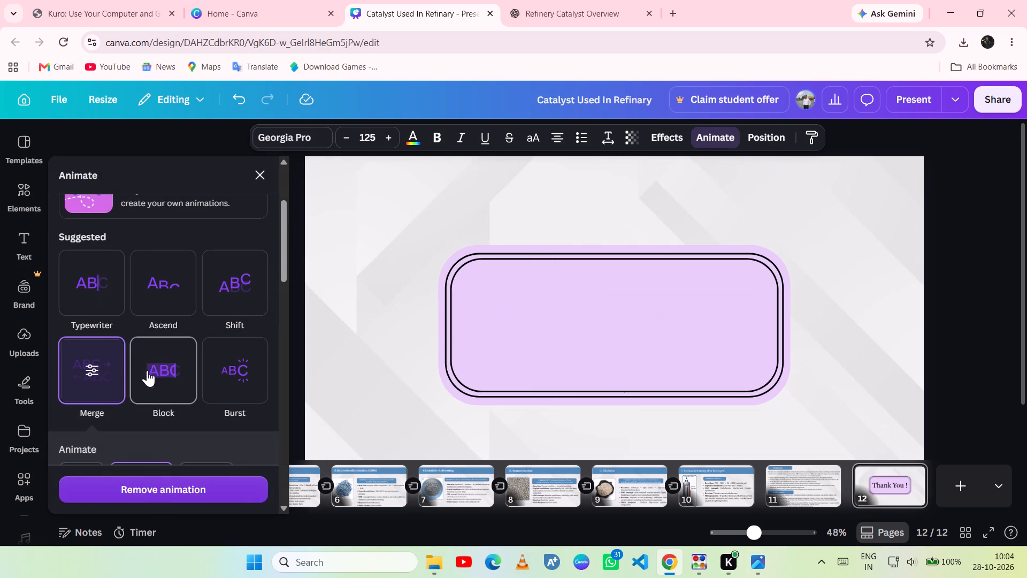
scroll(242, 367, "down", 1)
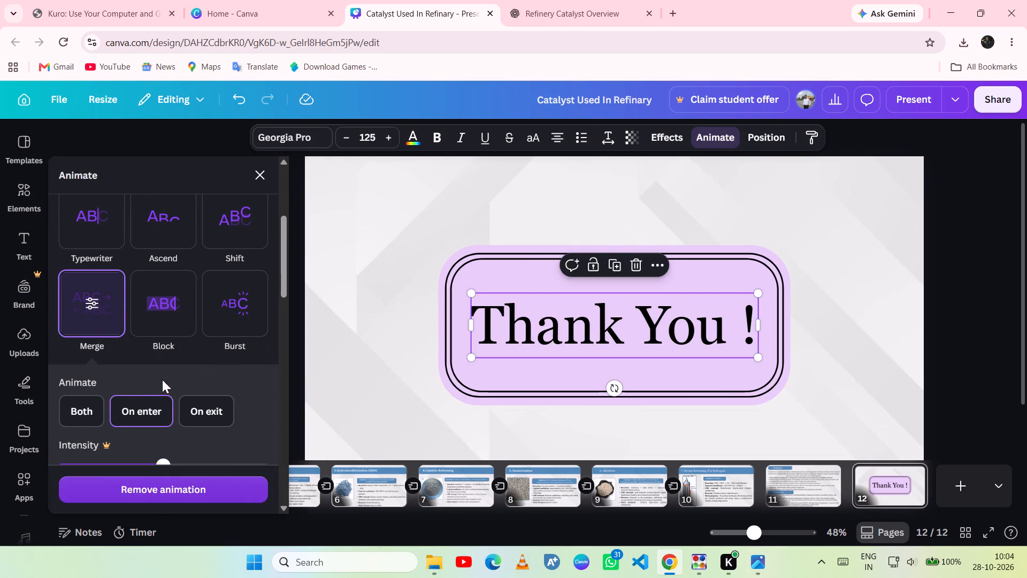
scroll(147, 394, "down", 3)
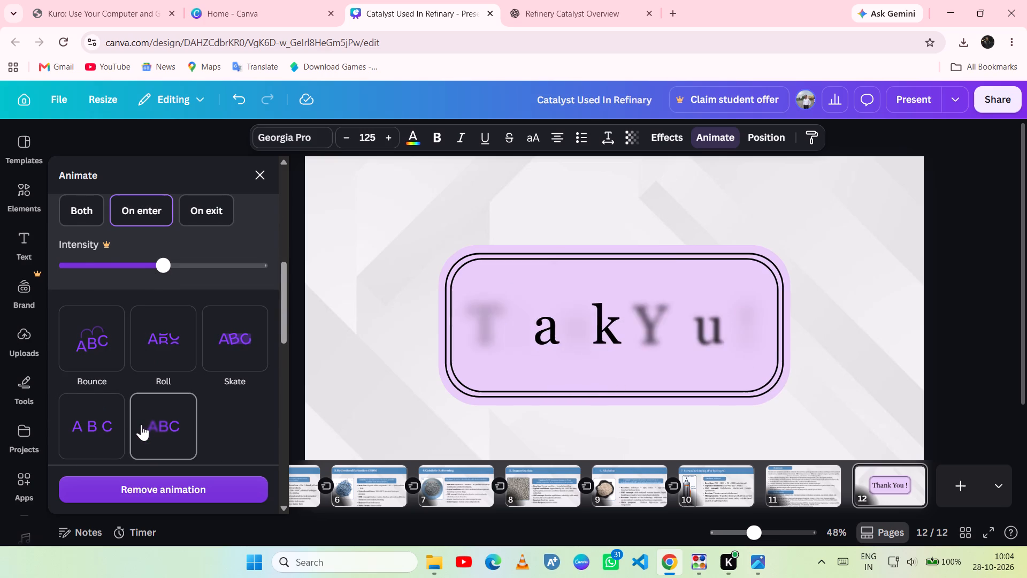
scroll(141, 424, "down", 1)
scroll(73, 374, "down", 3)
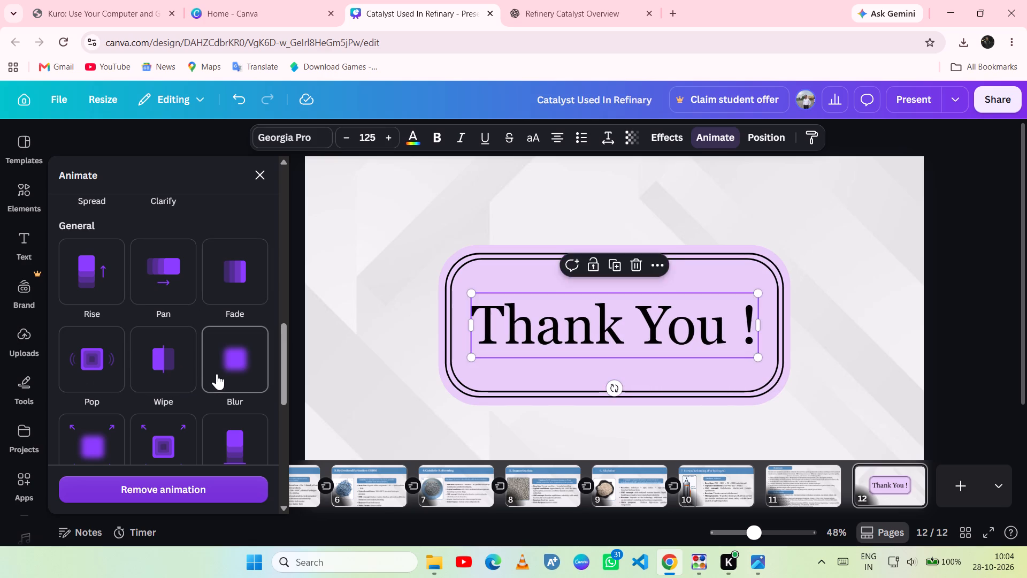
scroll(147, 436, "down", 1)
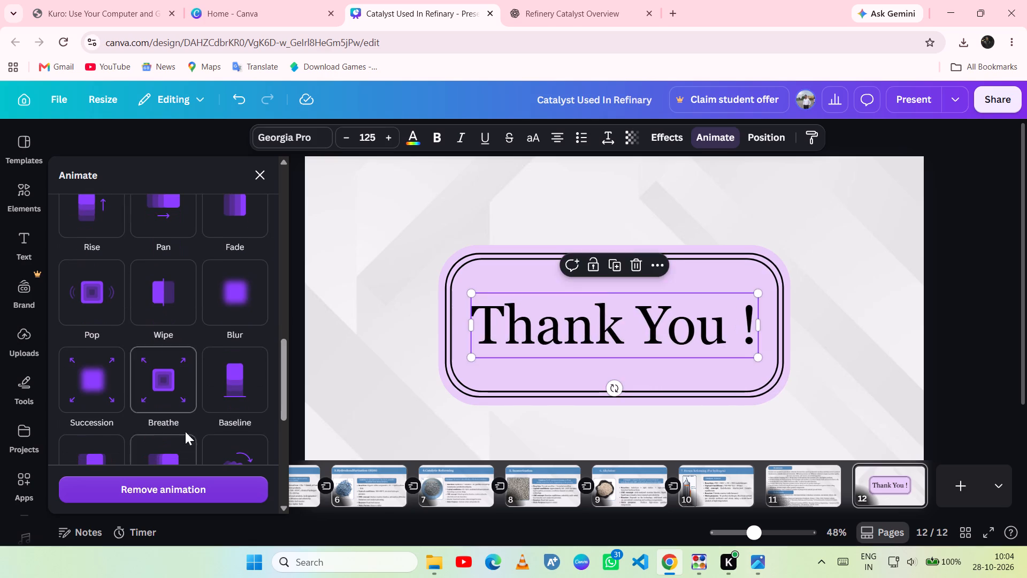
left_click(223, 400)
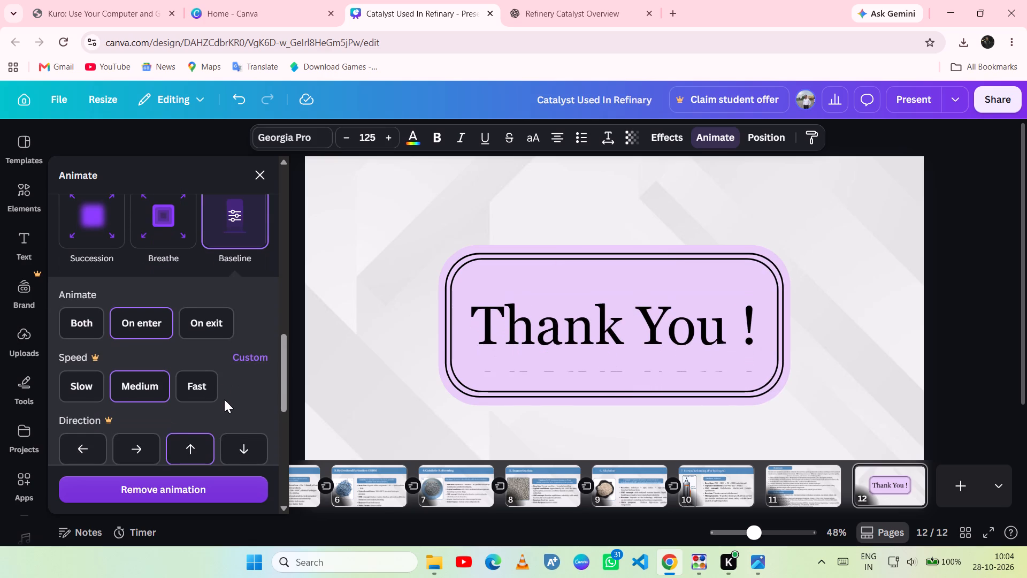
scroll(166, 410, "down", 3)
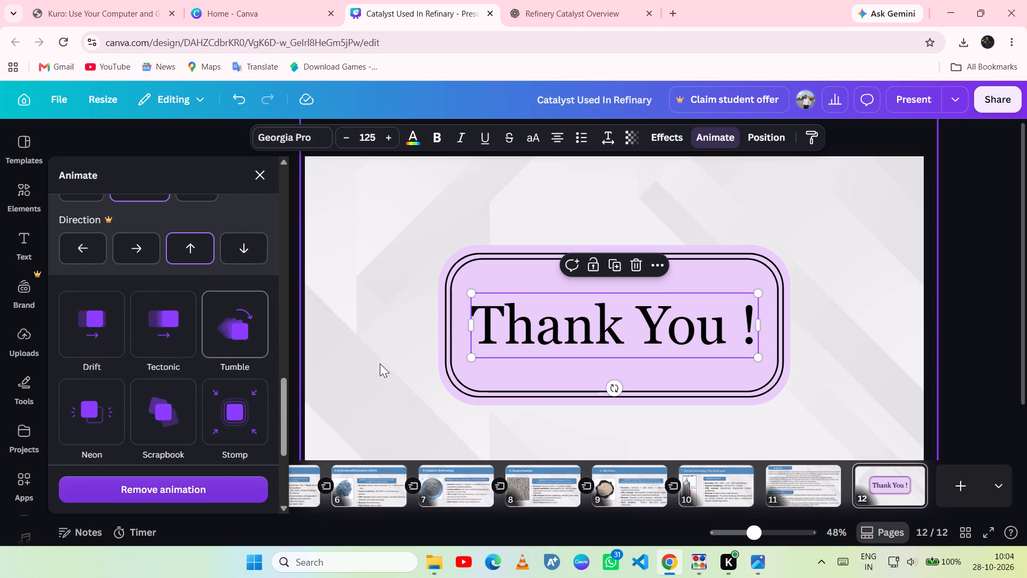
scroll(231, 268, "up", 4)
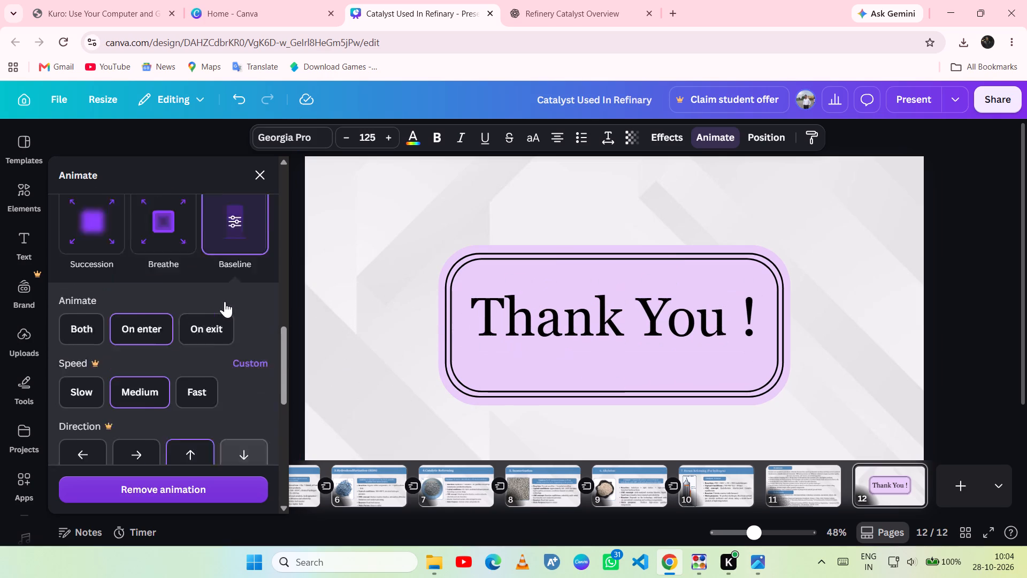
left_click(324, 344)
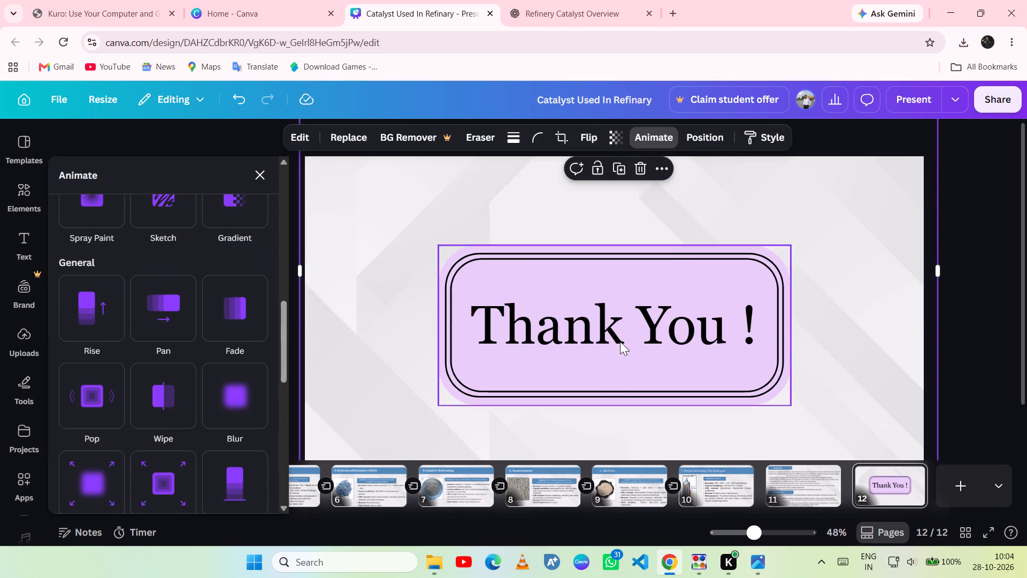
Apply the Flow page transition after both slide 10 (Stream Reforming) and slide 11 (Summary and References).
left_click(811, 490)
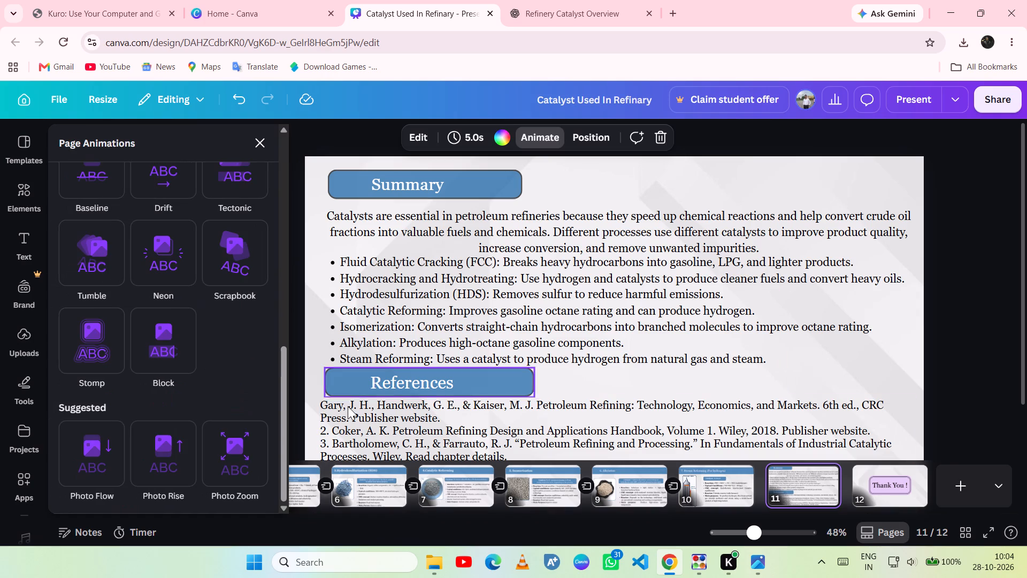
left_click(759, 491)
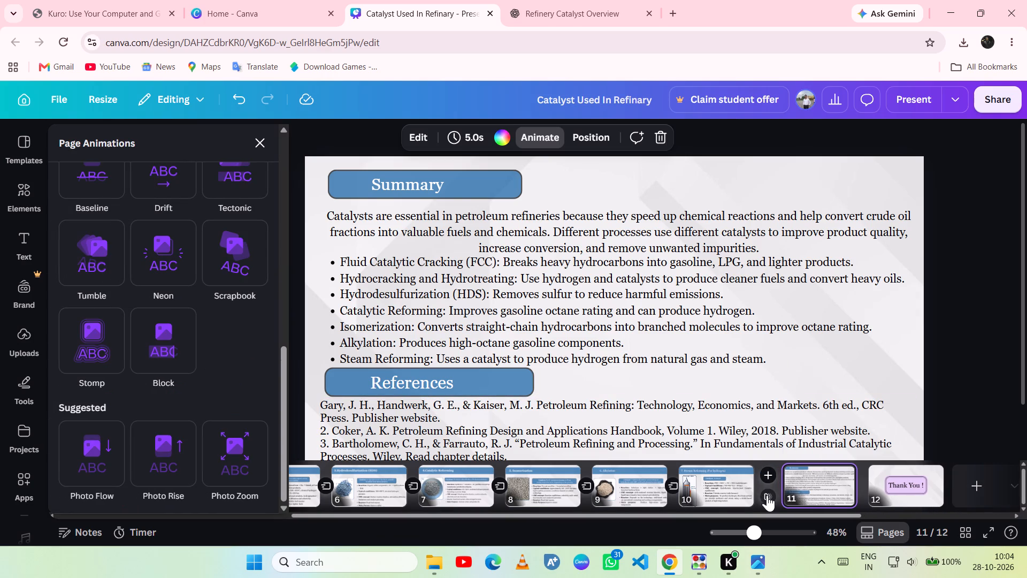
left_click(767, 495)
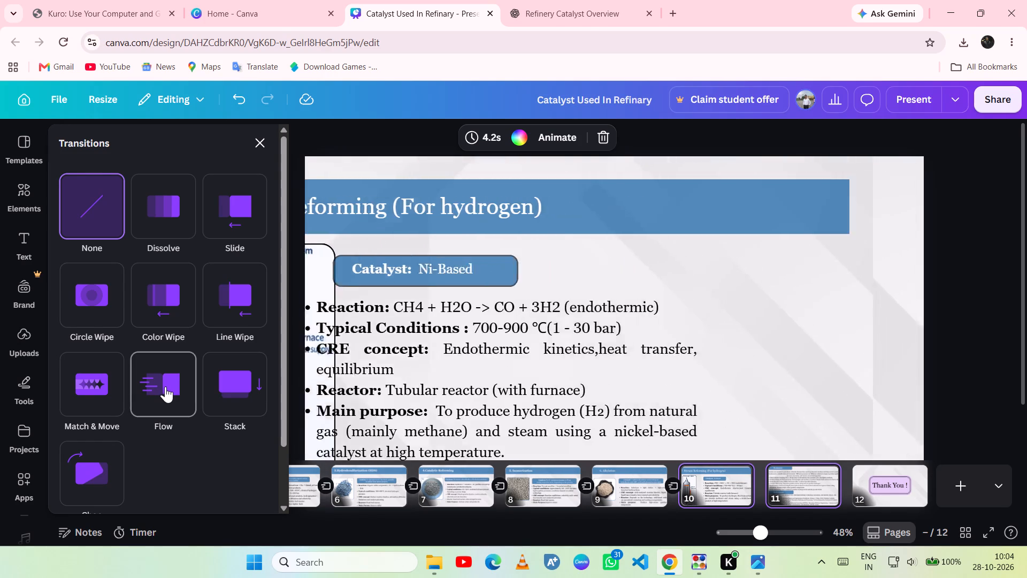
left_click(165, 386)
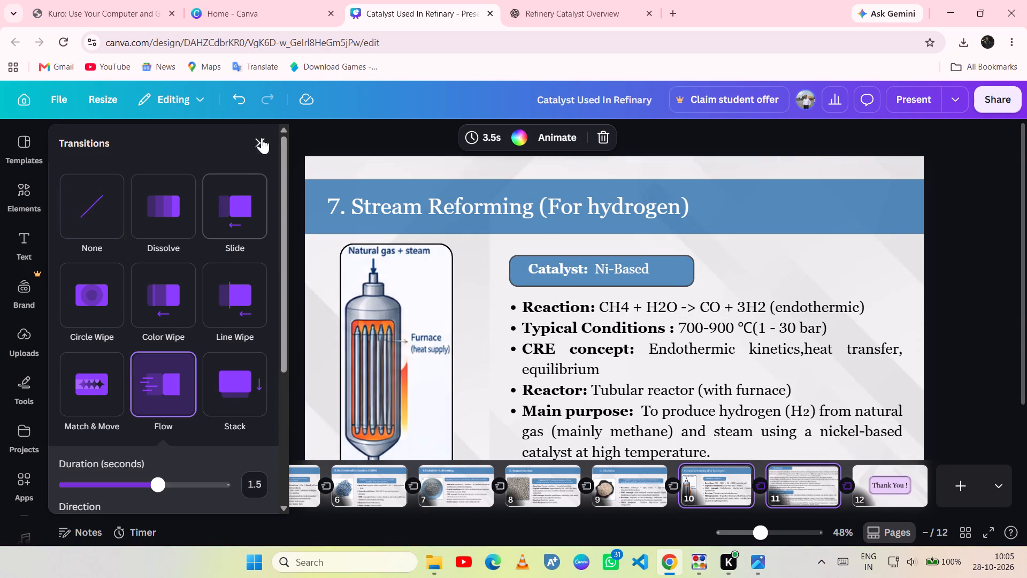
left_click(261, 140)
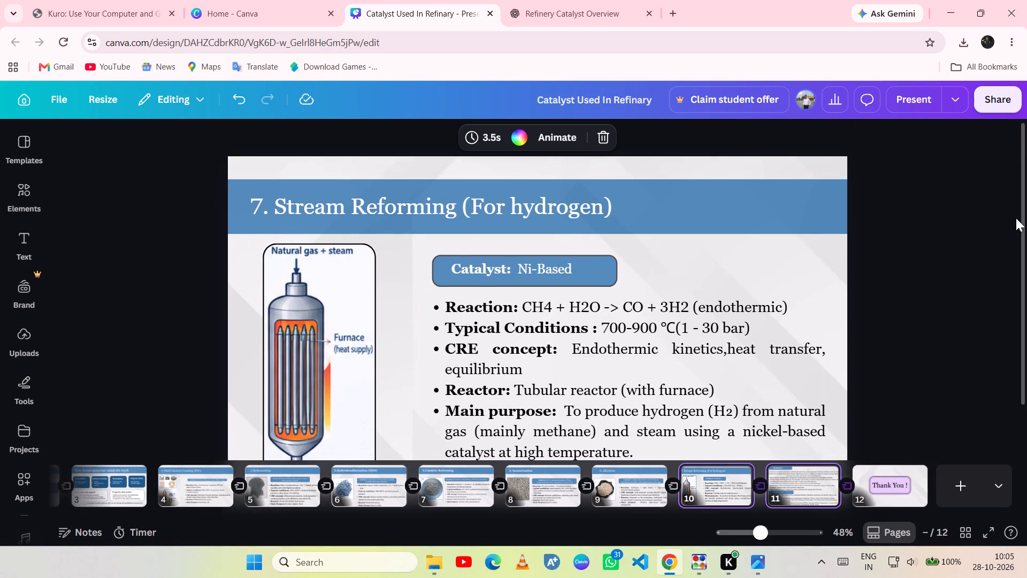
Leave the finished presentation and return to the Canva home page.
scroll(1016, 218, "down", 1)
scroll(987, 262, "down", 3)
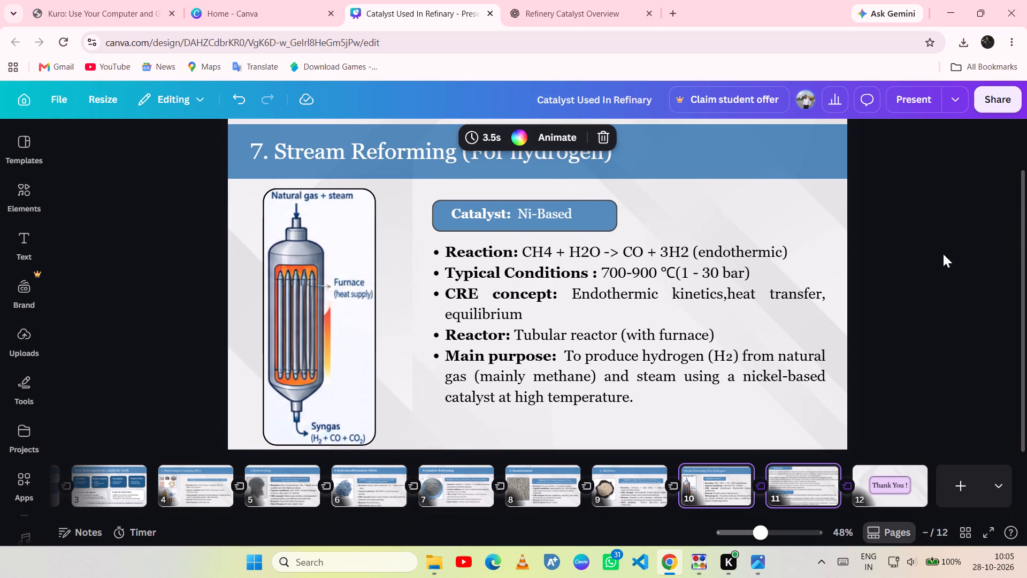
scroll(870, 264, "down", 4)
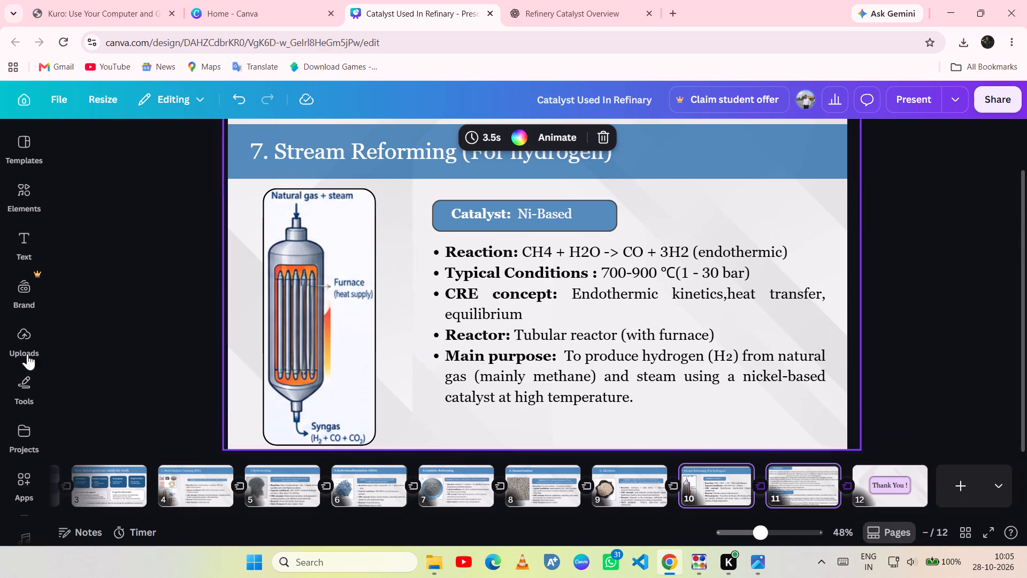
left_click(22, 93)
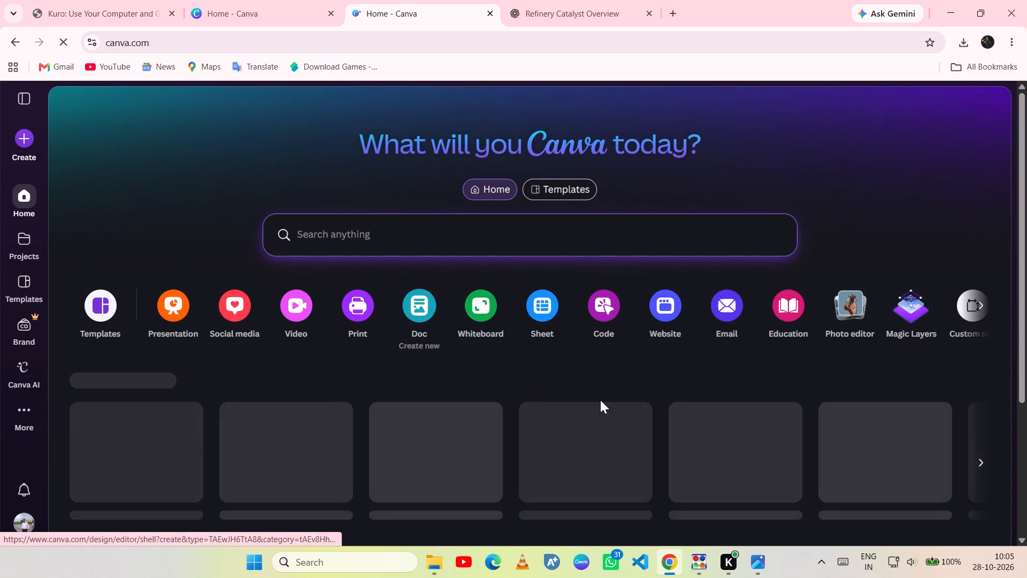
scroll(99, 332, "down", 4)
scroll(166, 324, "up", 2)
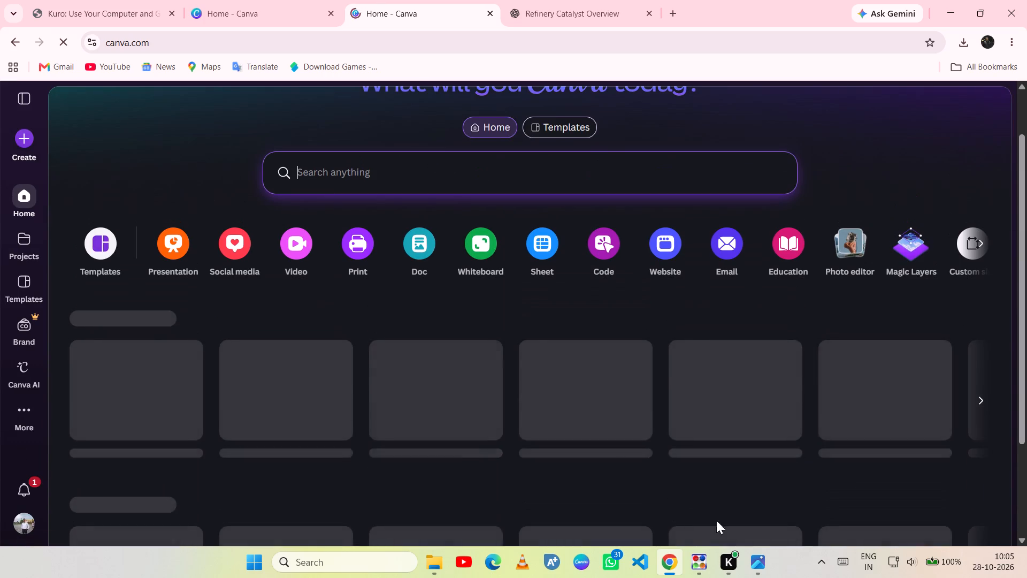
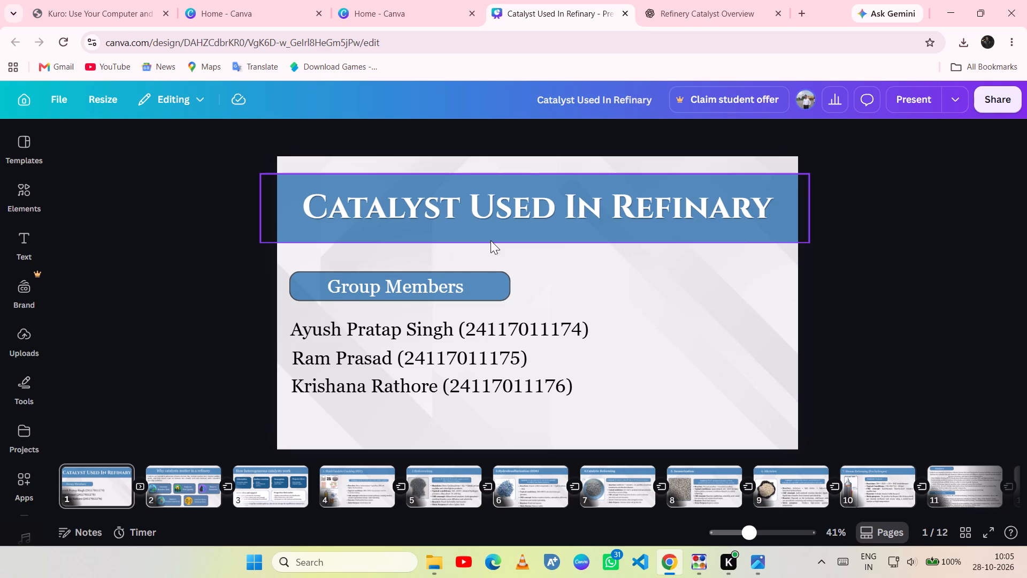
Present the slides full screen from the title slide through 2.Hydrocracking to check page transitions, and return to editing.
left_click(204, 486)
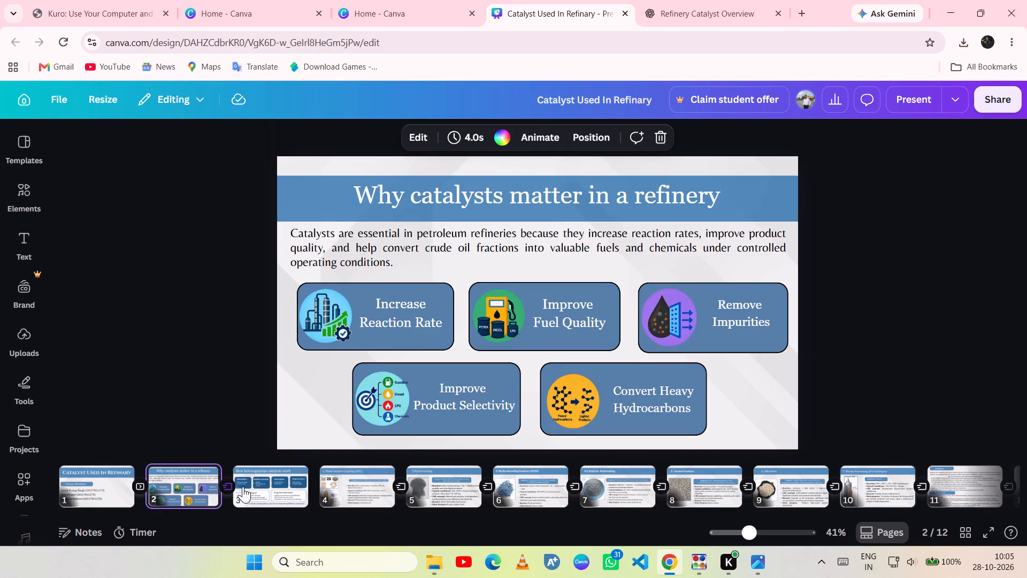
left_click(908, 99)
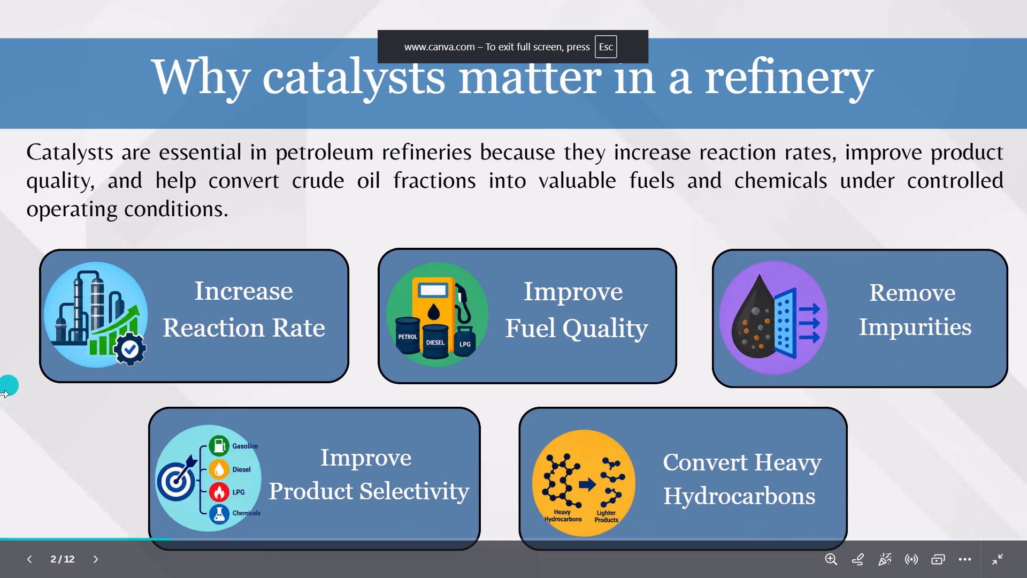
left_click(21, 559)
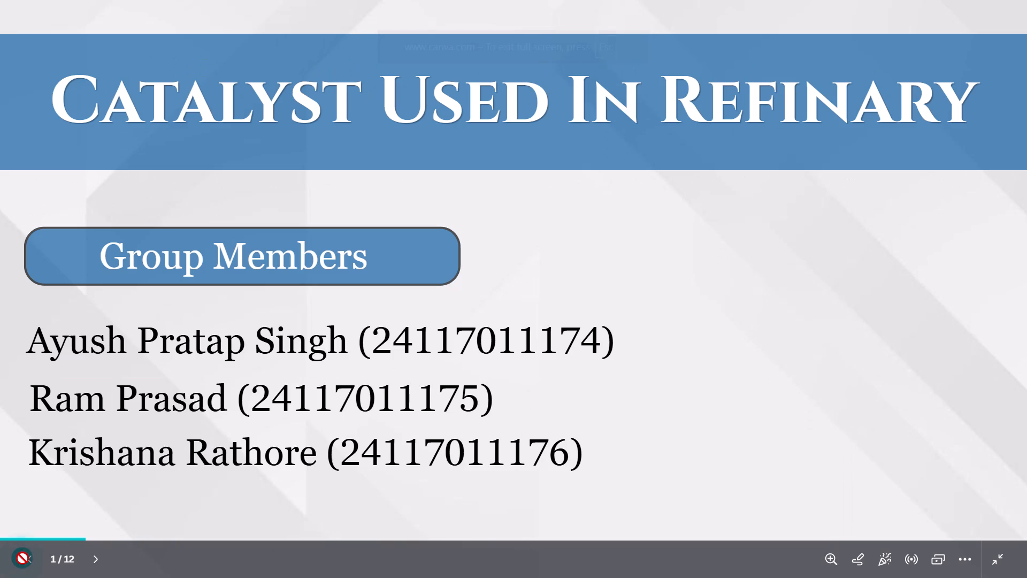
key("Left")
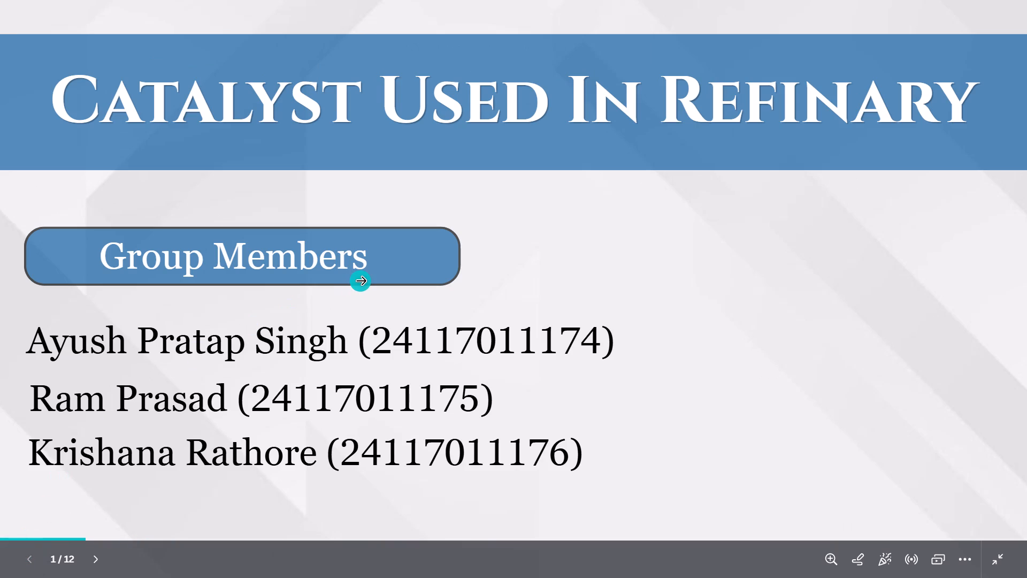
key("Right")
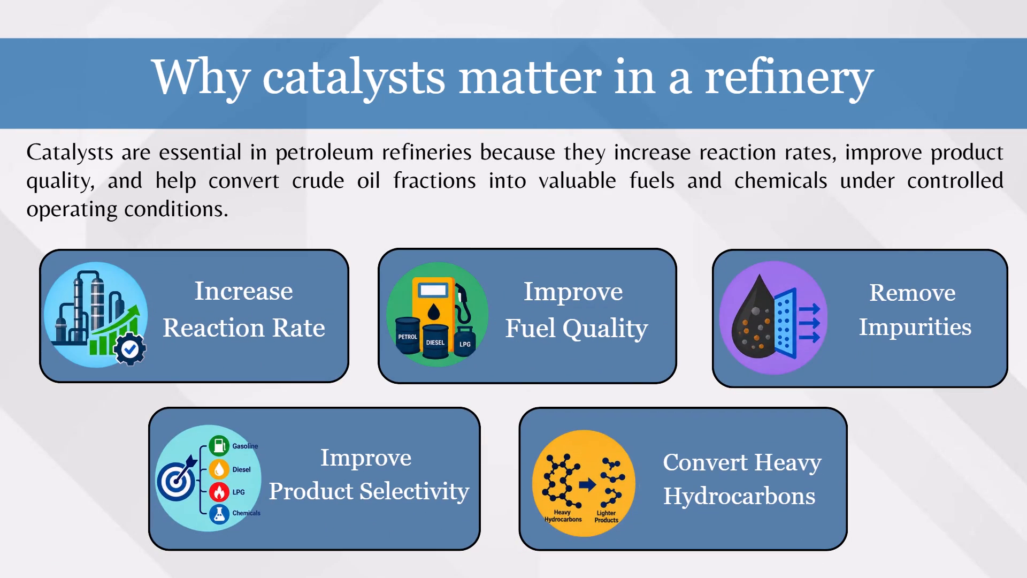
key("Right")
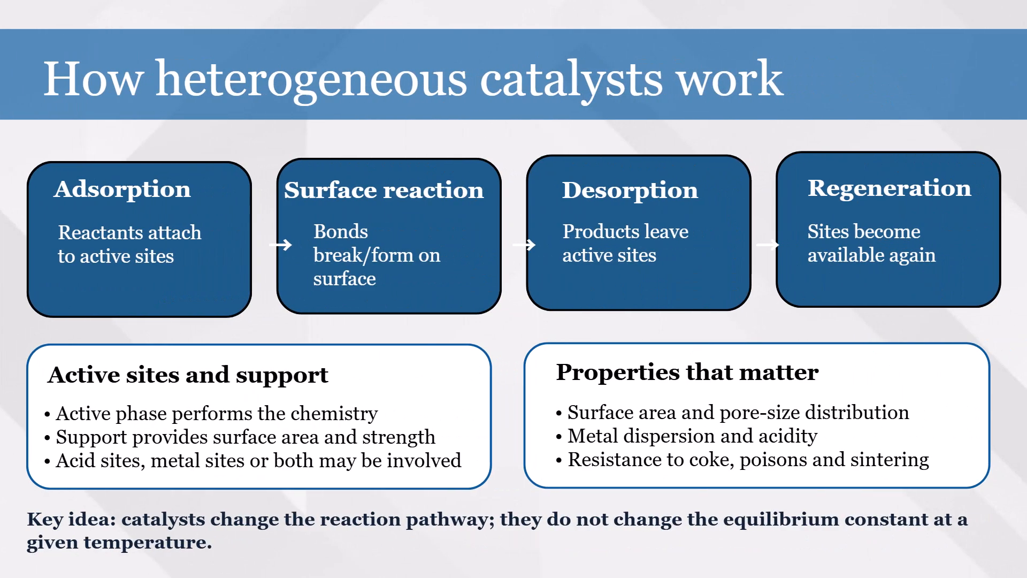
key("Right")
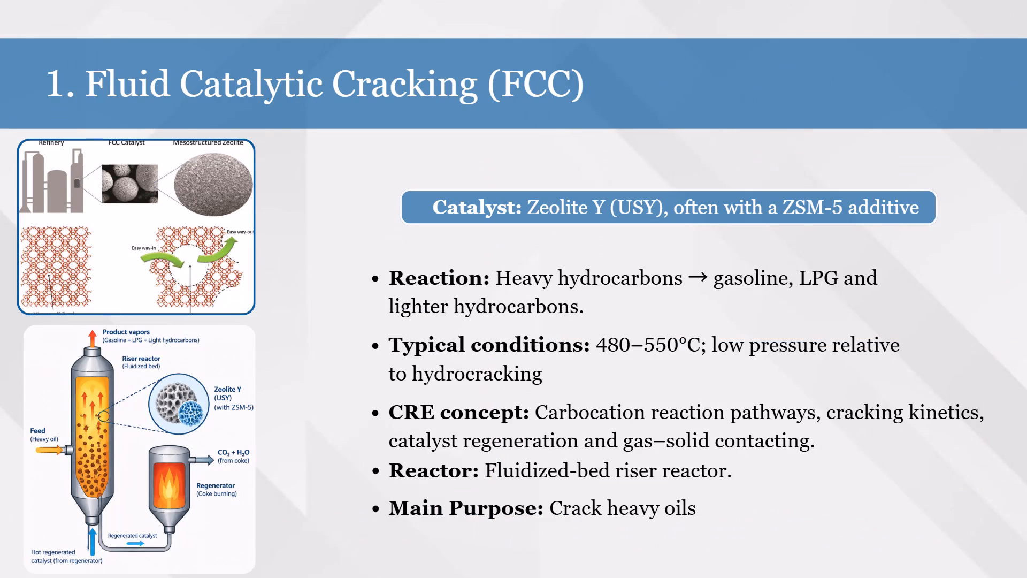
key("Right")
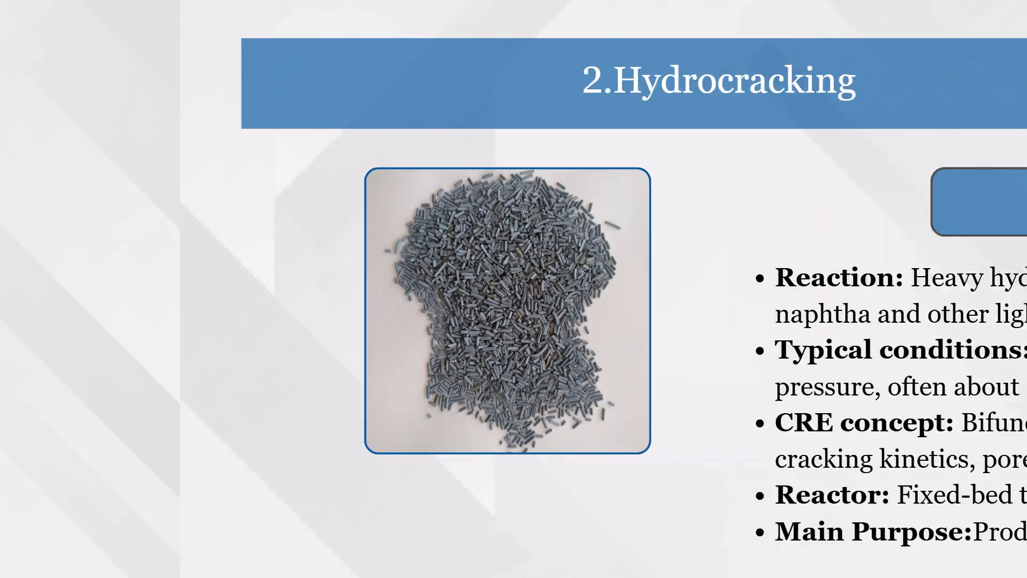
left_click(516, 48)
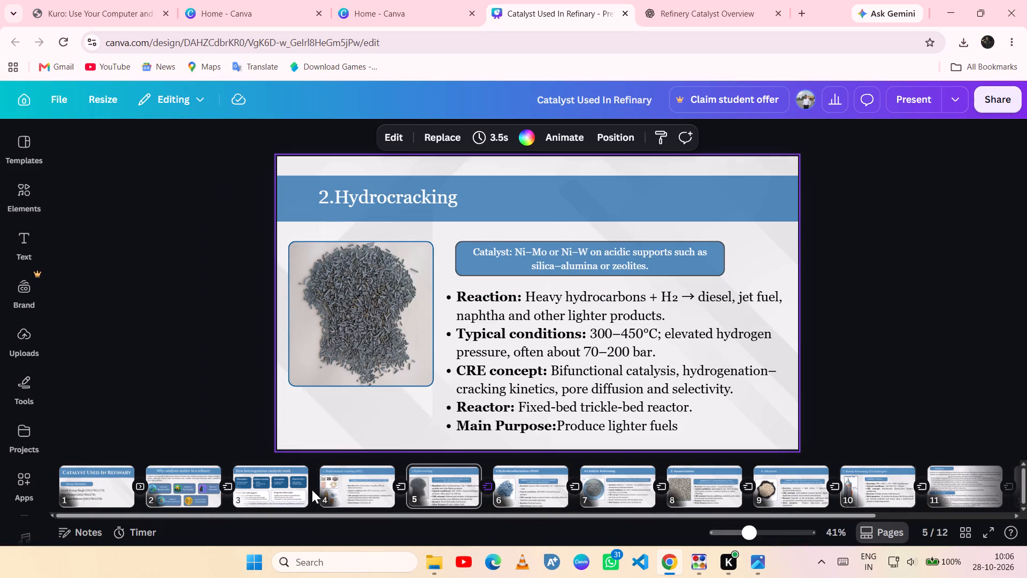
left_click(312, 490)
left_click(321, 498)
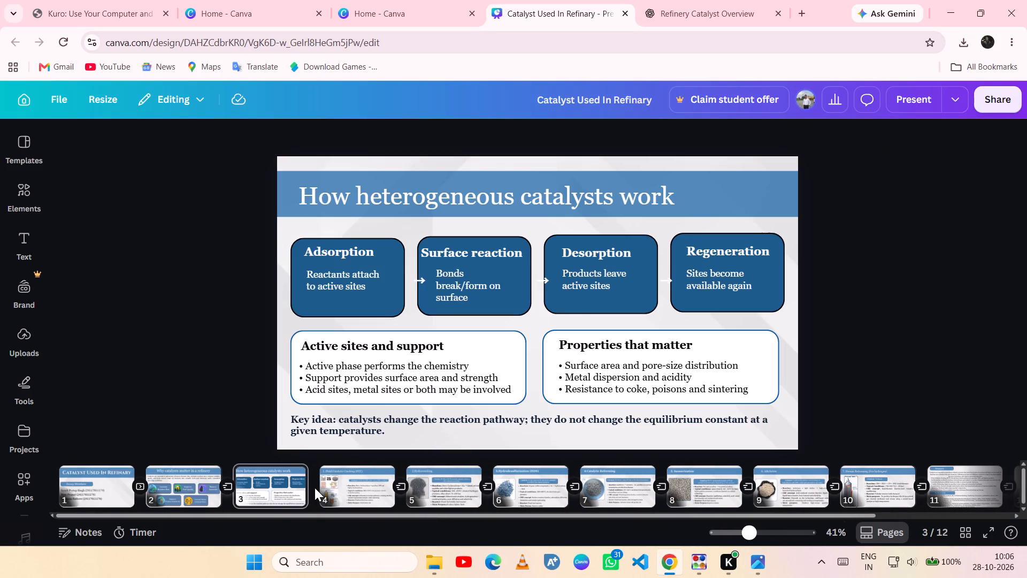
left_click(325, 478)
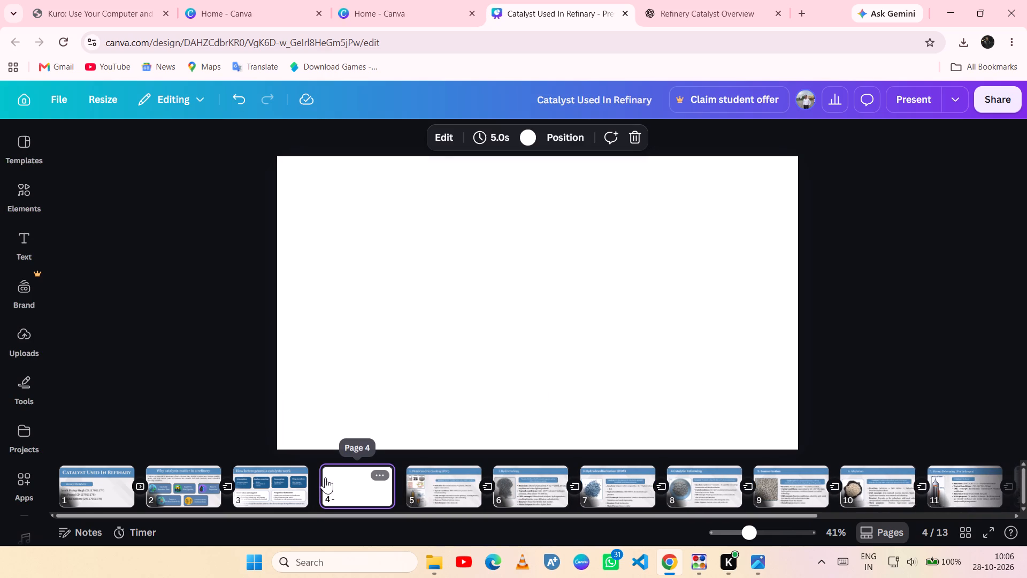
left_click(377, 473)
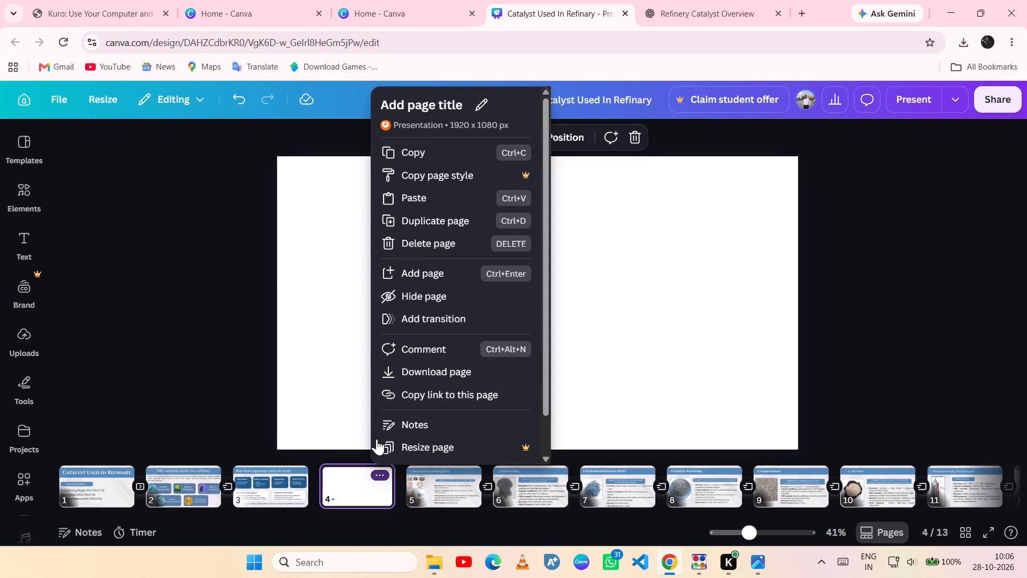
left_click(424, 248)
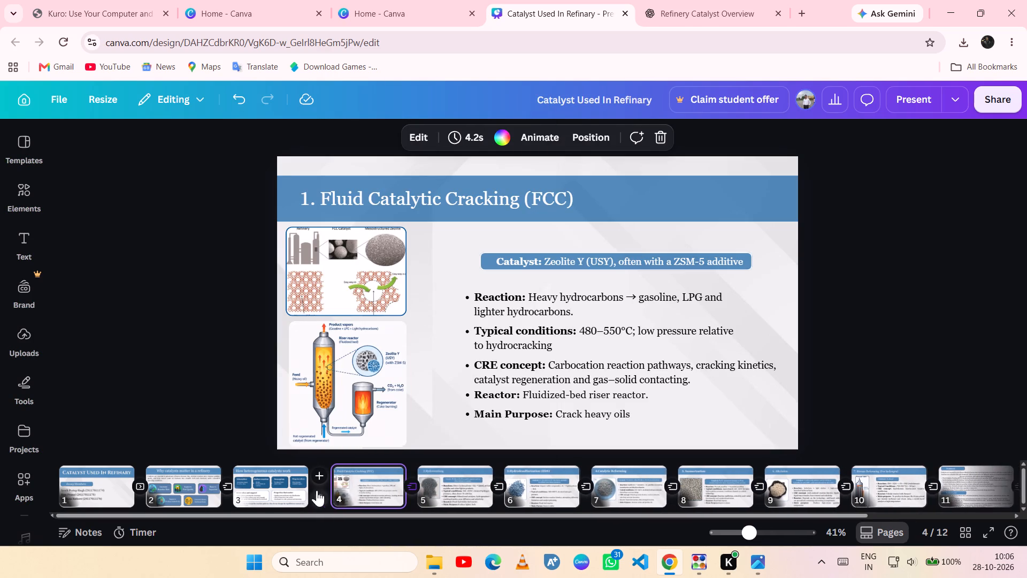
Apply the Flow page transition between slide 3 (How heterogeneous catalysts work) and slide 4 (Fluid Catalytic Cracking).
left_click(324, 497)
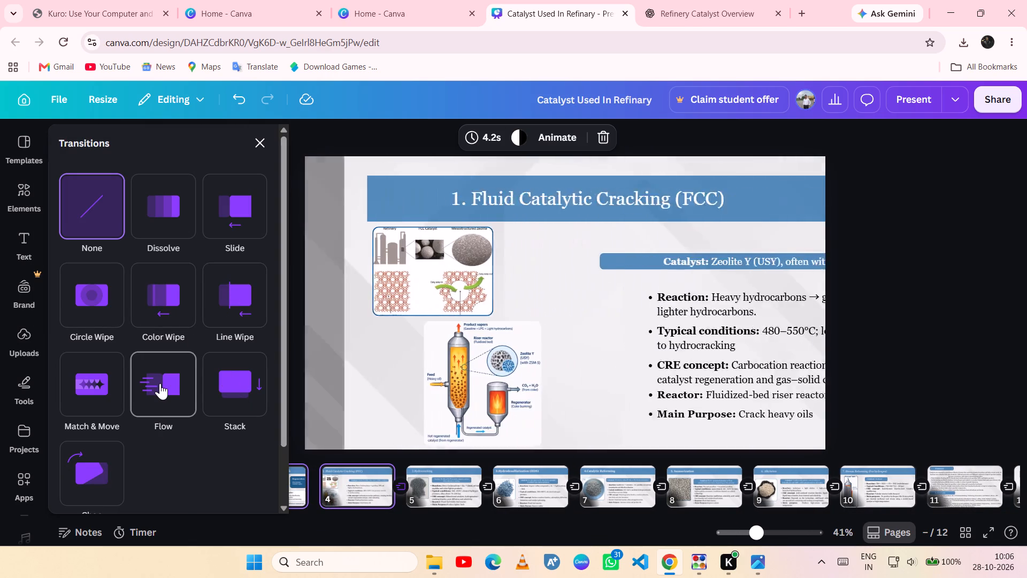
left_click(160, 383)
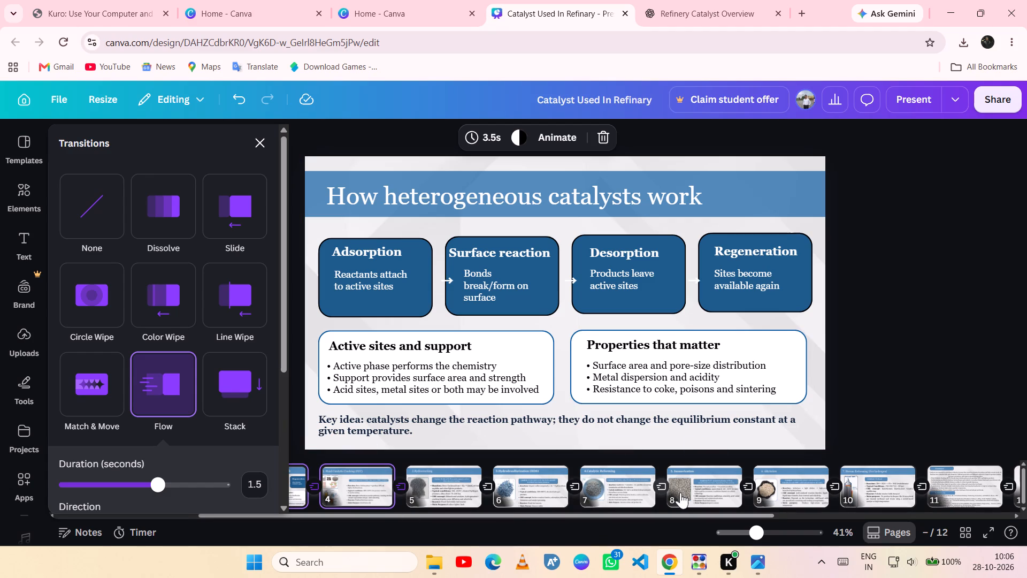
Look through the slide strip for missing transitions, and review slide 11, the "Thank You !" slide and slide 5.
scroll(880, 477, "up", 1)
scroll(880, 477, "down", 1)
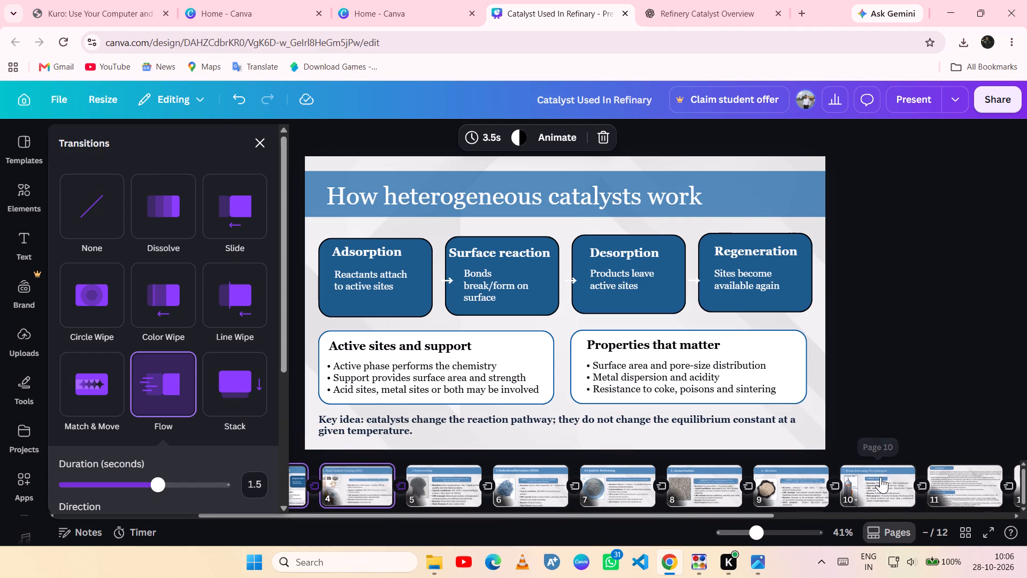
scroll(880, 477, "up", 11)
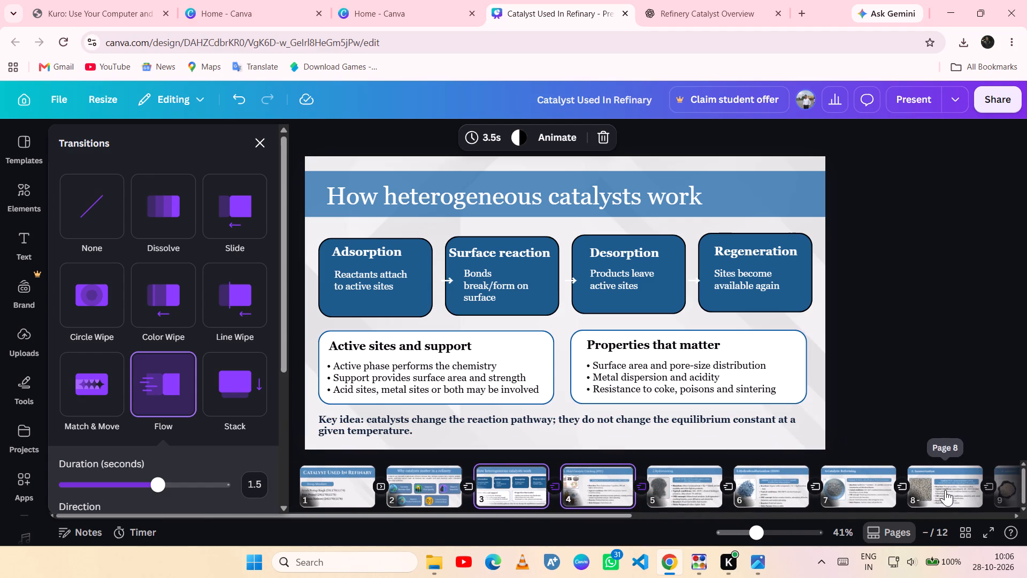
scroll(941, 491, "up", 7)
scroll(941, 491, "down", 9)
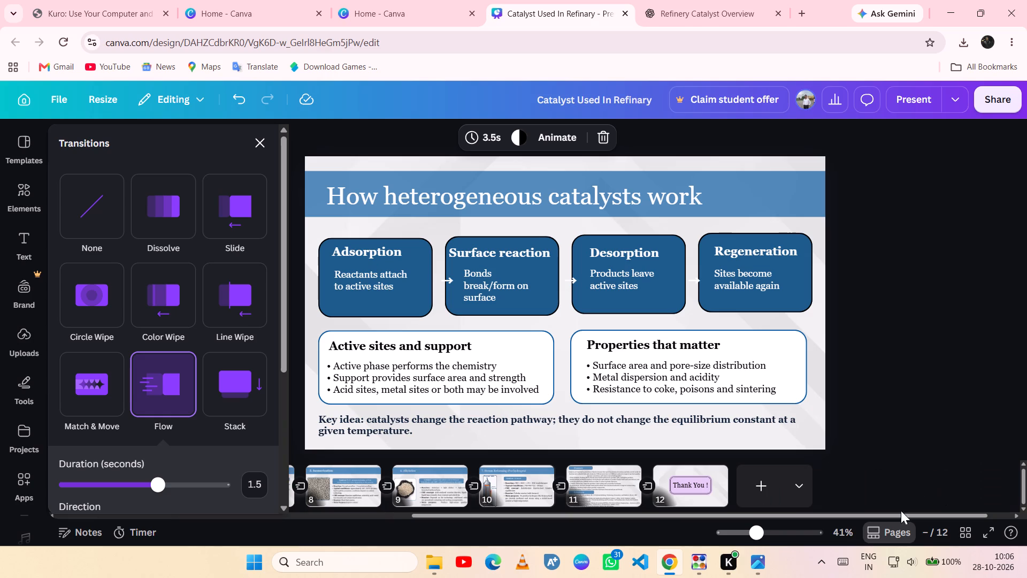
left_click(617, 494)
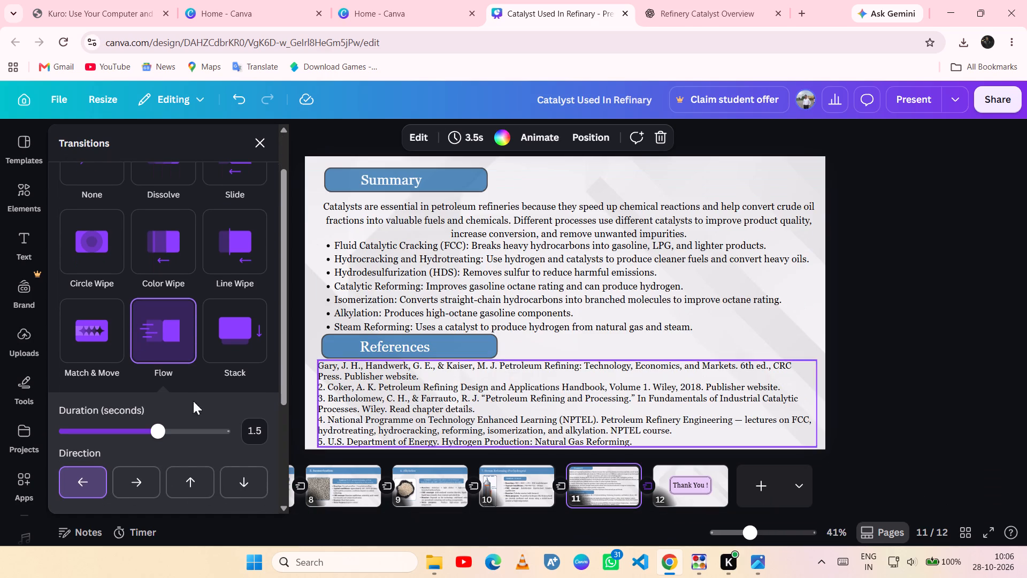
scroll(168, 401, "down", 5)
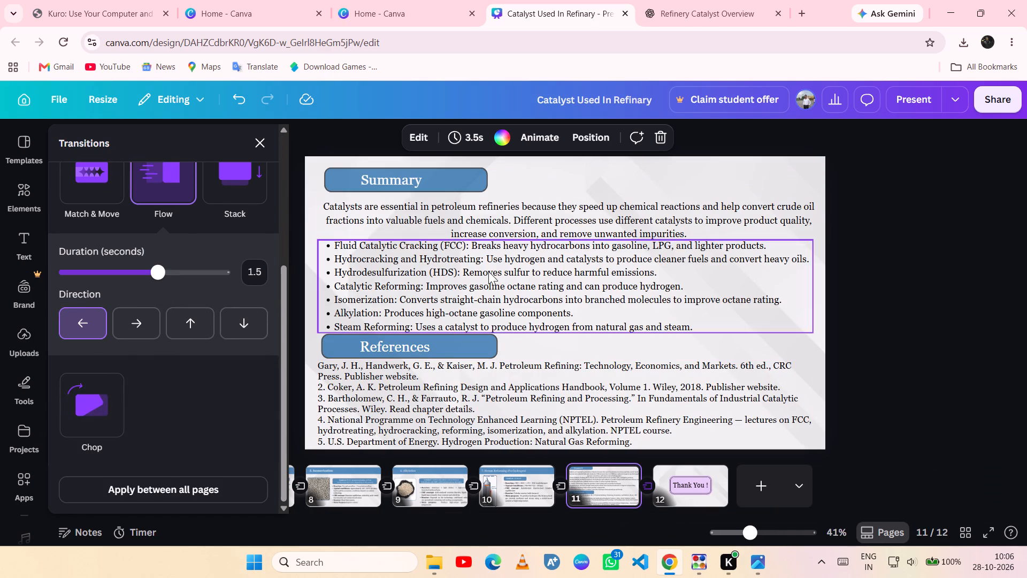
scroll(694, 282, "up", 5)
scroll(468, 341, "down", 2)
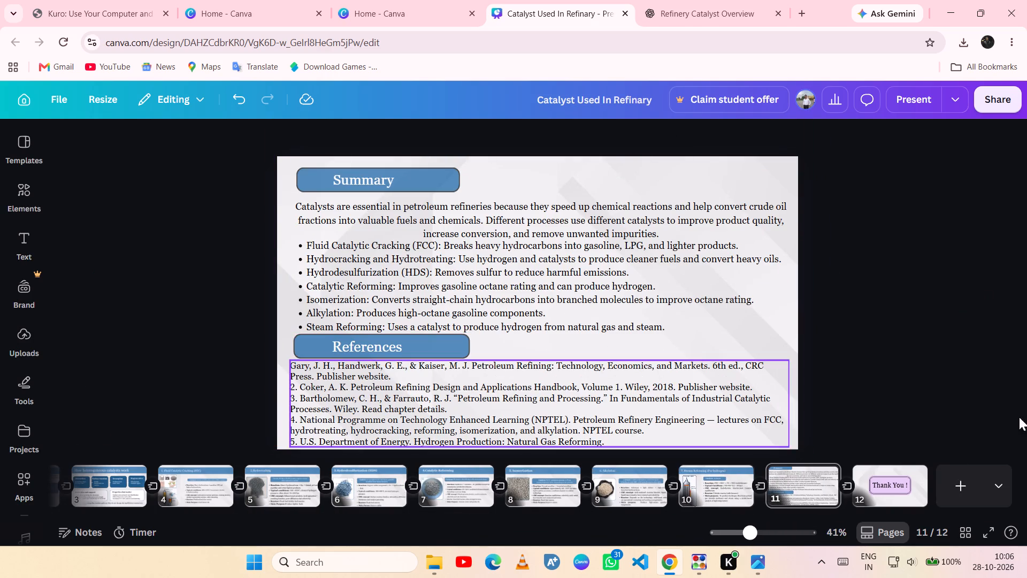
left_click(907, 476)
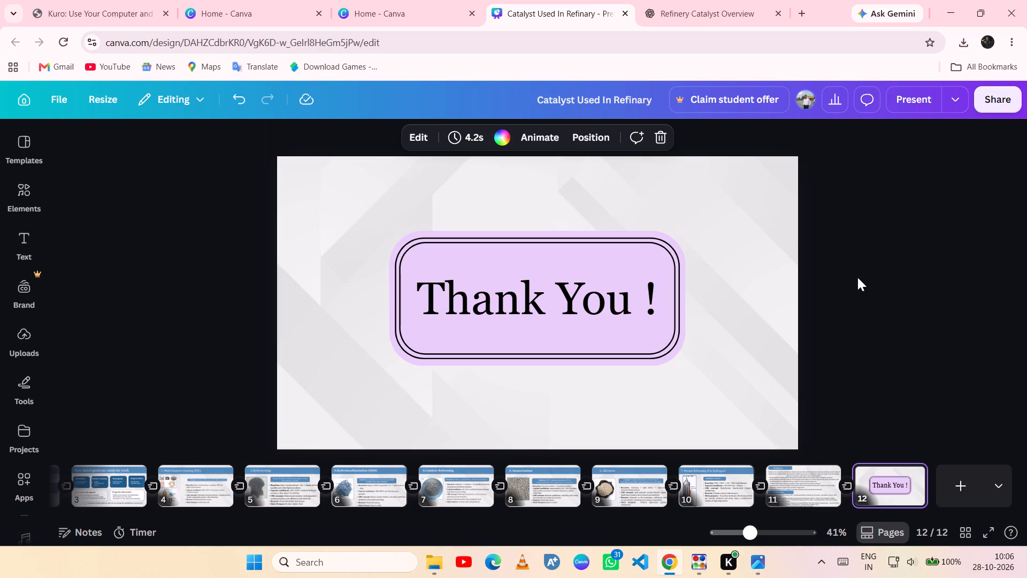
left_click(527, 304)
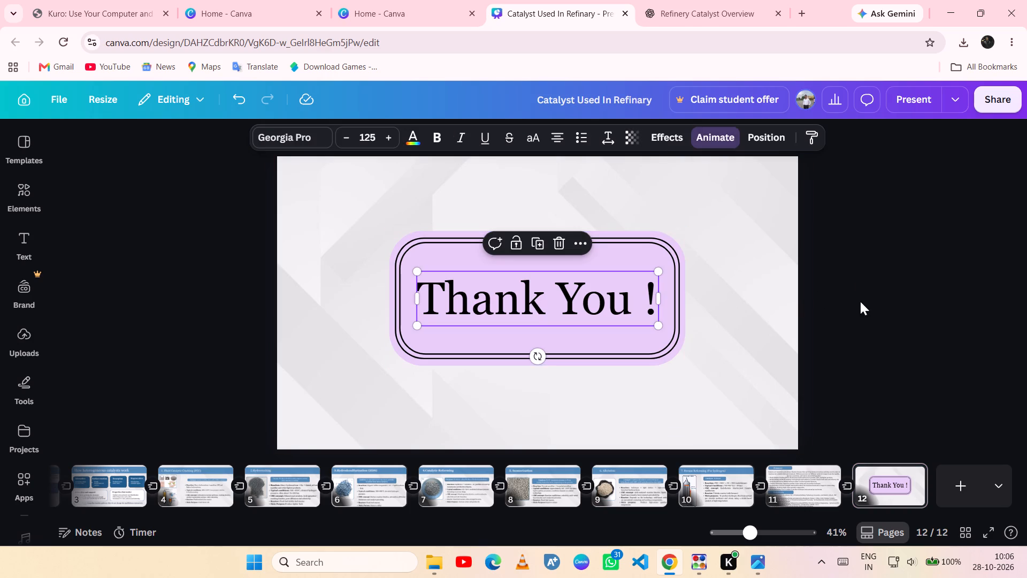
left_click(947, 303)
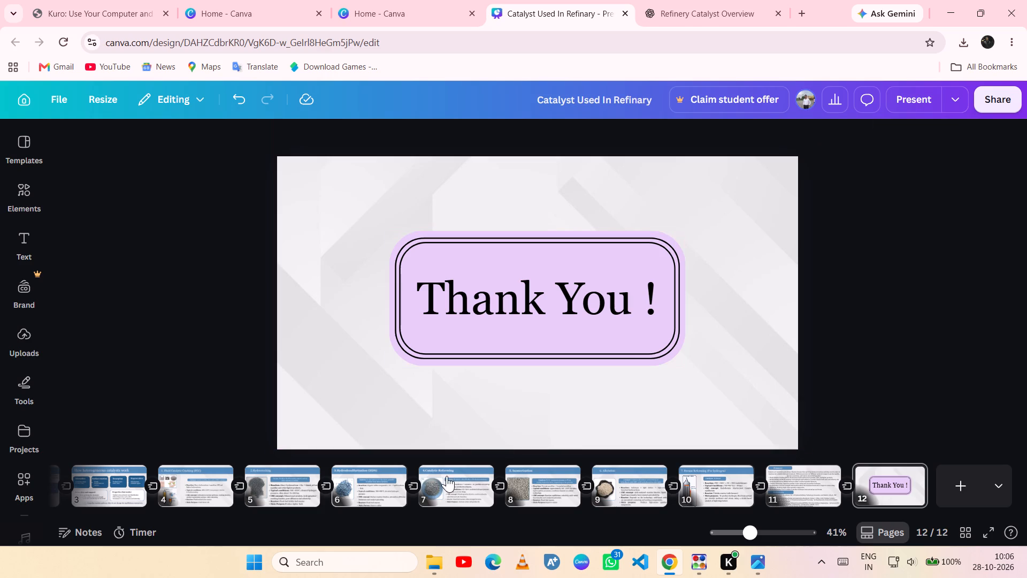
left_click(287, 498)
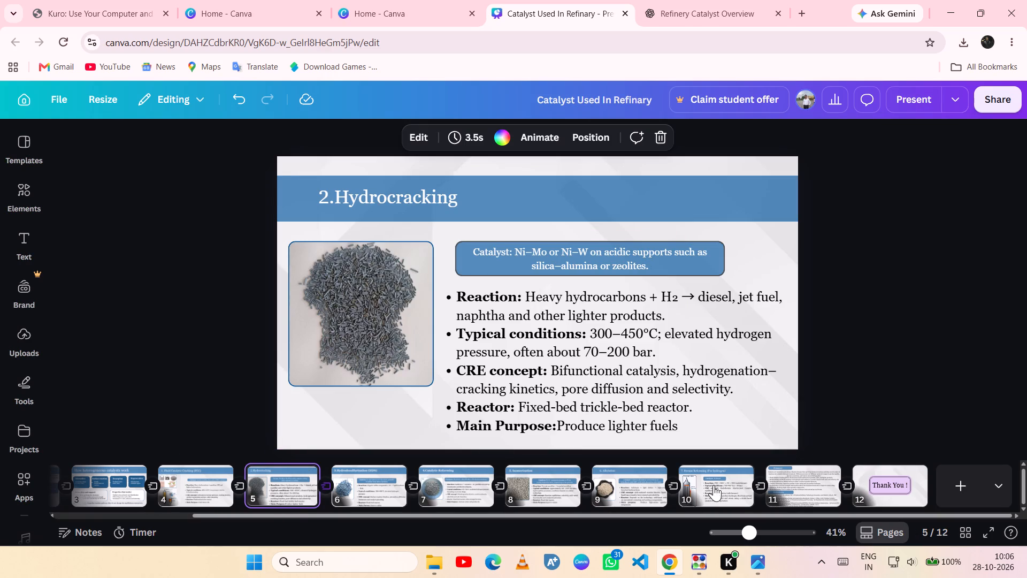
On slide 3, shift the small white arrow between the Adsorption and Surface reaction boxes slightly left into the gap.
left_click(101, 497)
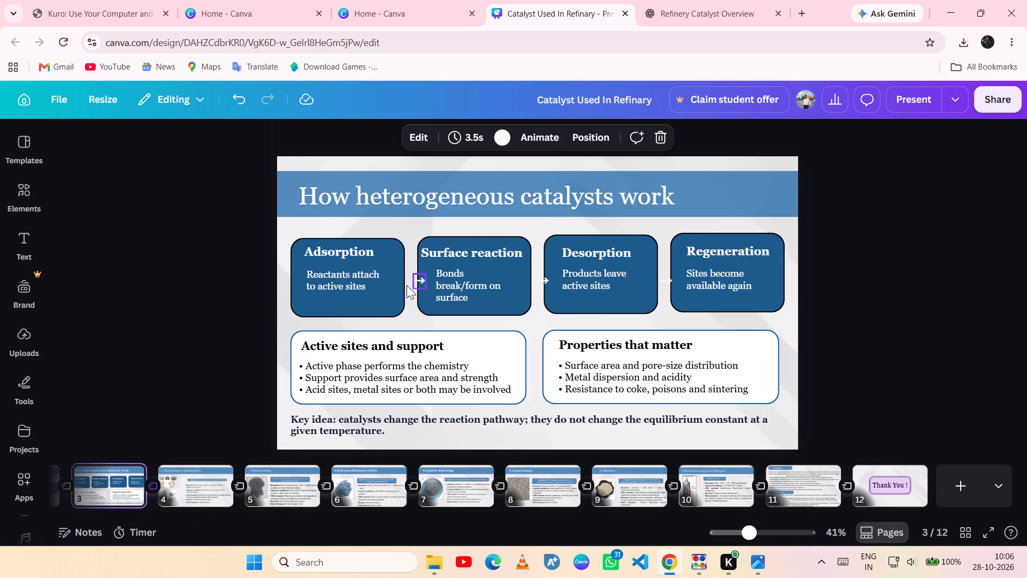
left_click_drag(419, 282, 412, 283)
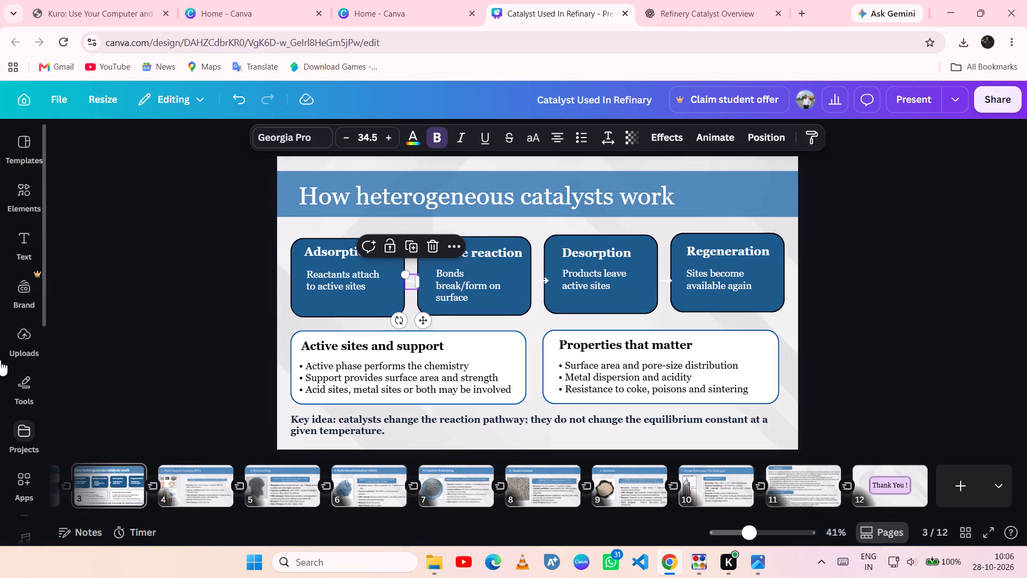
Search the elements for "arrow" and insert the solid left-pointing block arrow shape on slide 3.
left_click(29, 188)
left_click(159, 148)
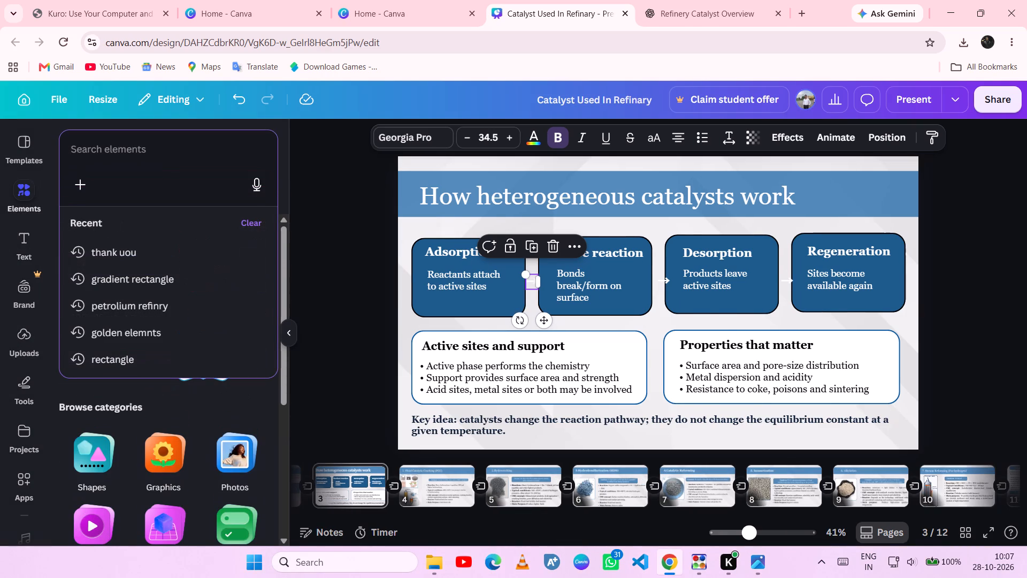
type("arrow")
key("Return")
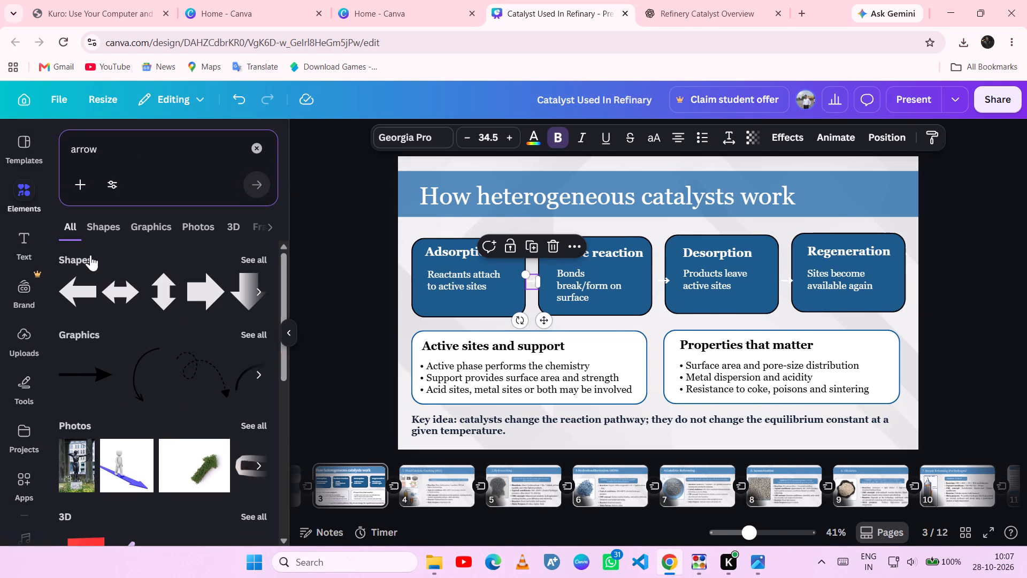
left_click(250, 258)
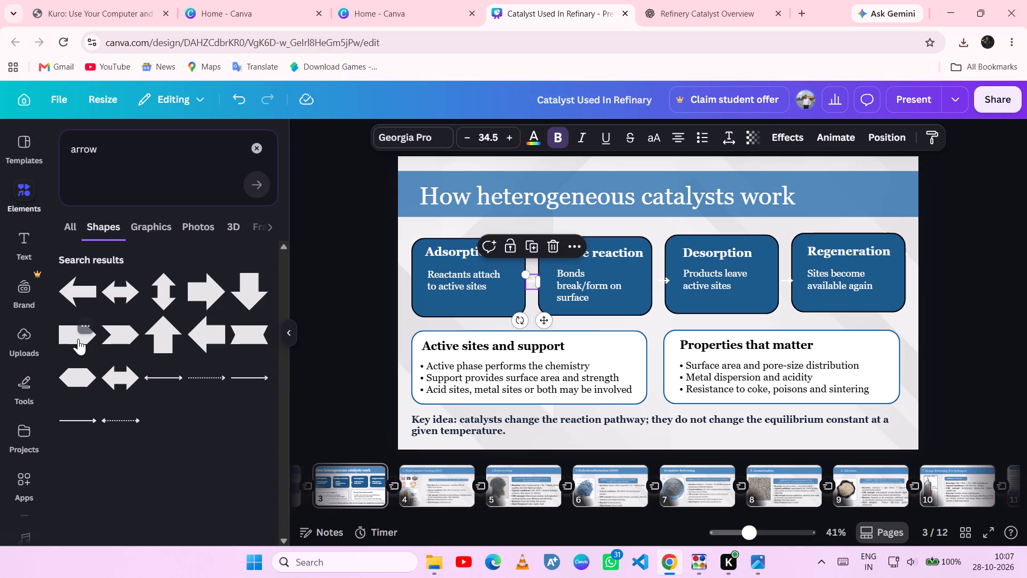
left_click(68, 290)
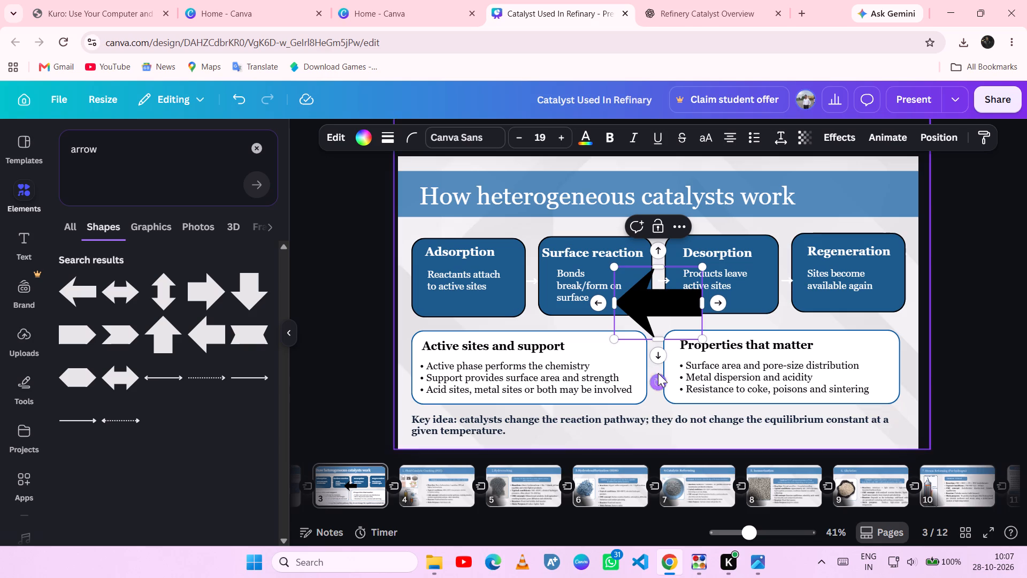
left_click(719, 305)
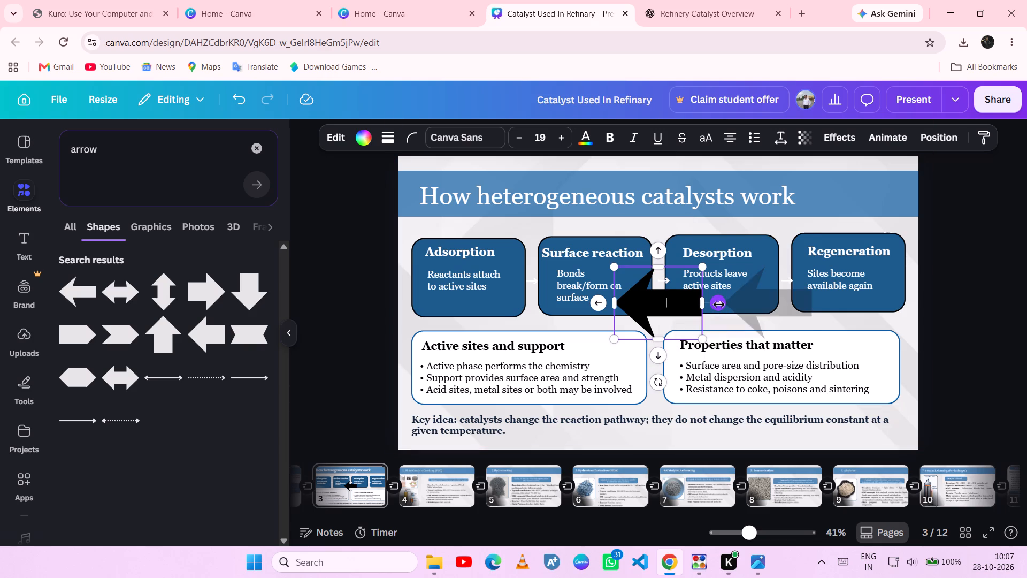
key("ctrl+z")
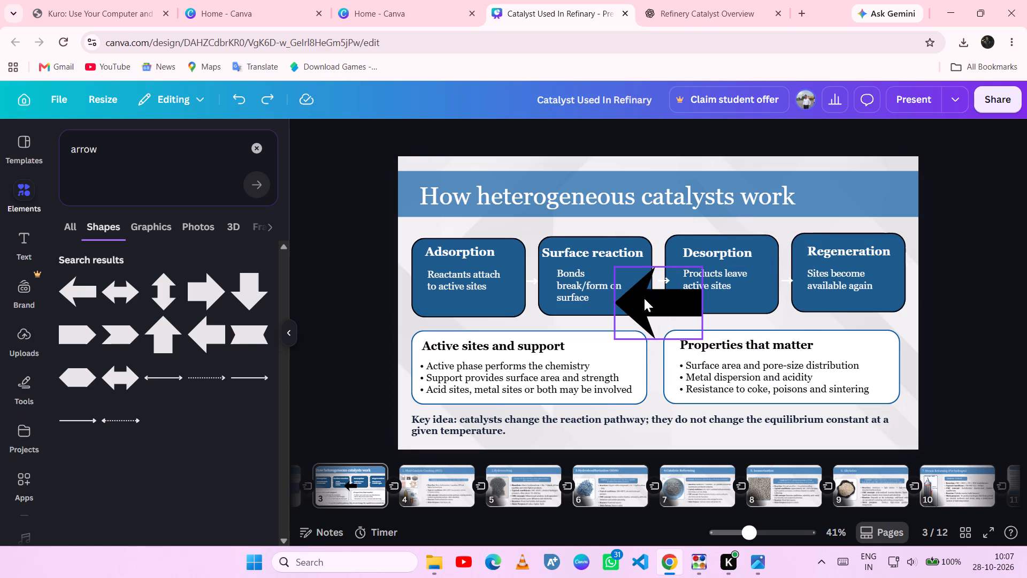
Move the black block arrow on slide 3 over the gap between the Adsorption and Surface reaction boxes.
left_click_drag(640, 309, 548, 292)
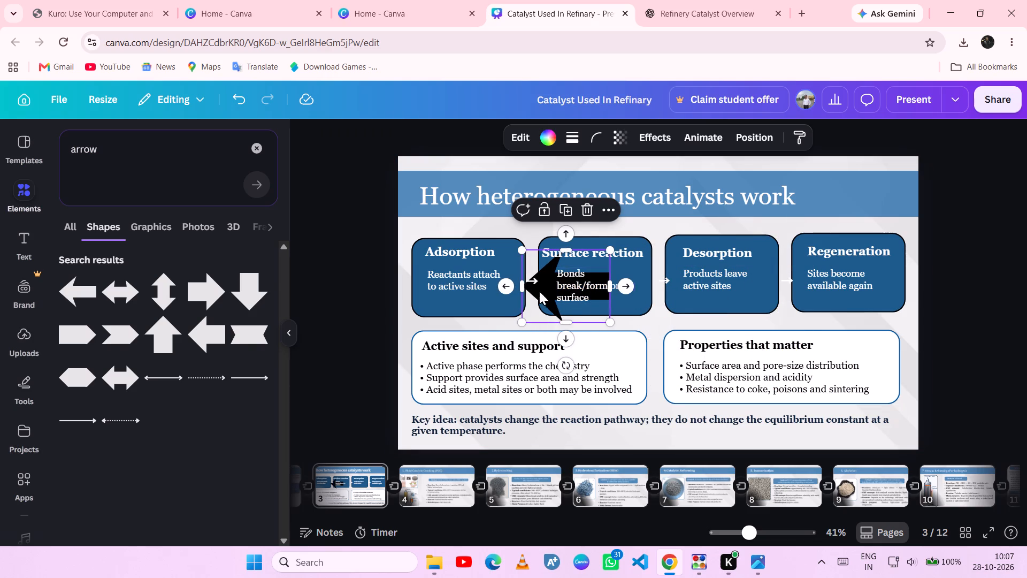
right_click(548, 280)
right_click(548, 280)
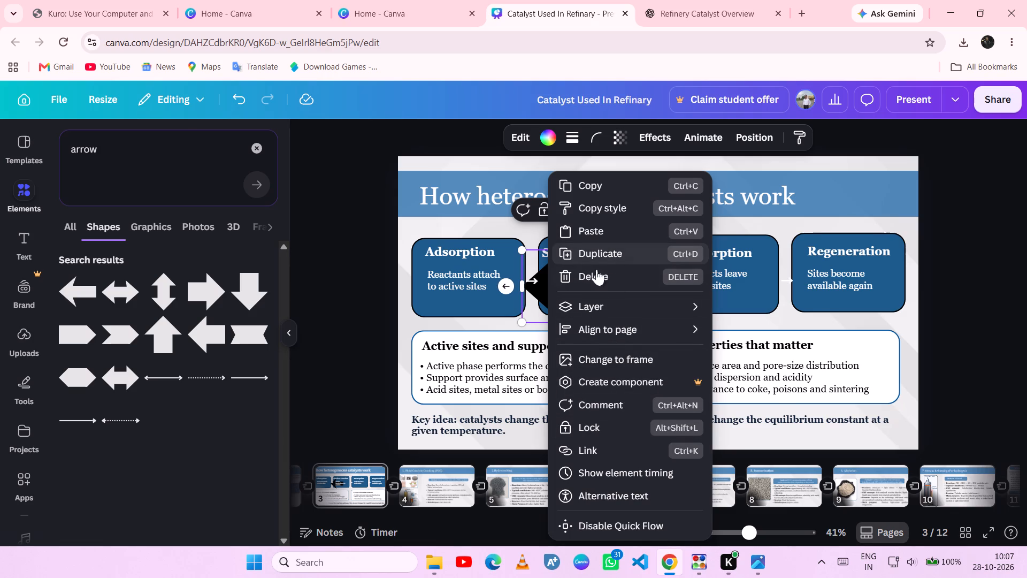
left_click(356, 302)
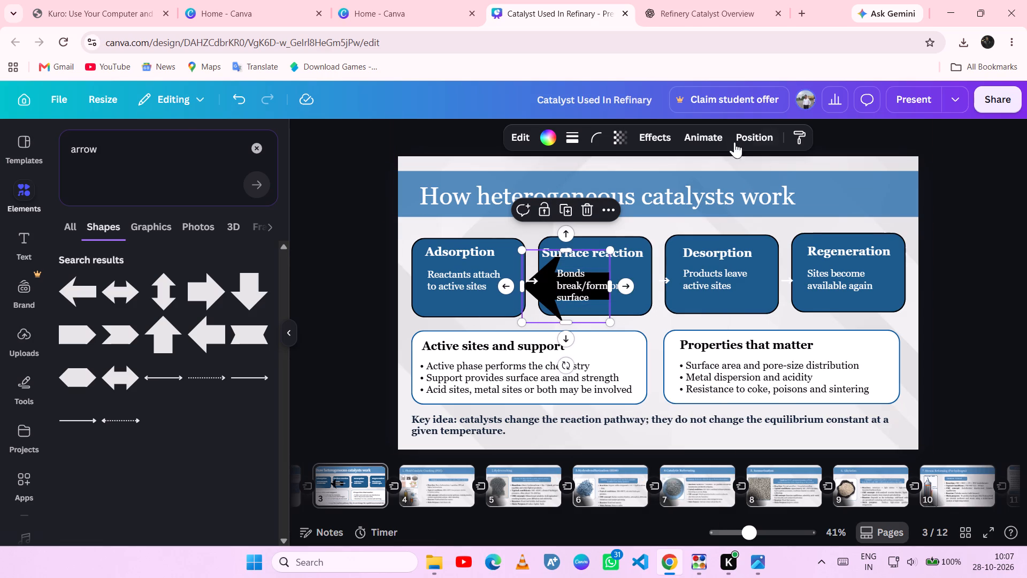
Try several advanced effects on the block arrow, such as Malibu, Metallic and Aura, and settle on Radioactive.
left_click(648, 134)
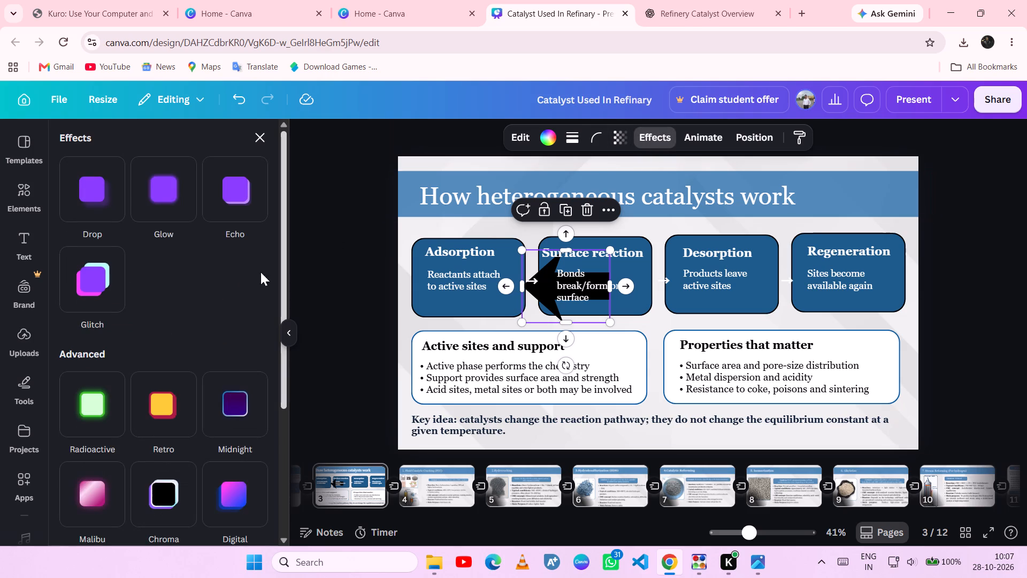
scroll(182, 320, "down", 3)
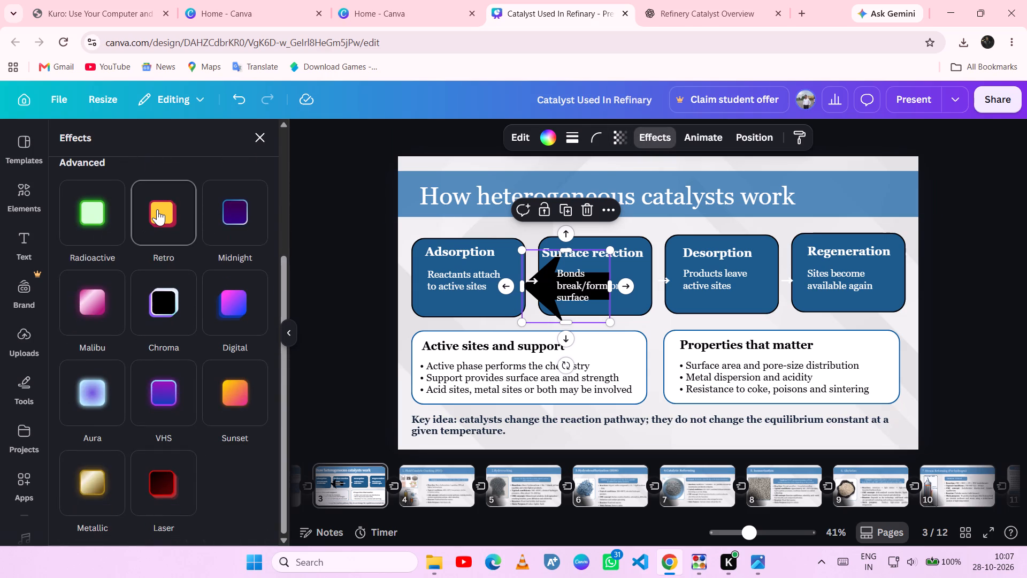
left_click(157, 209)
left_click(109, 214)
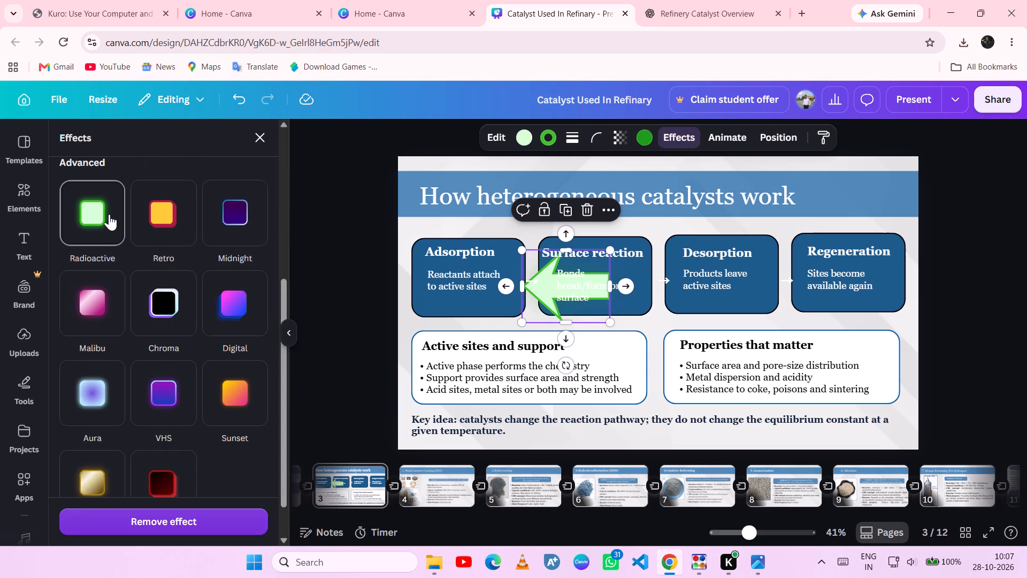
left_click(88, 305)
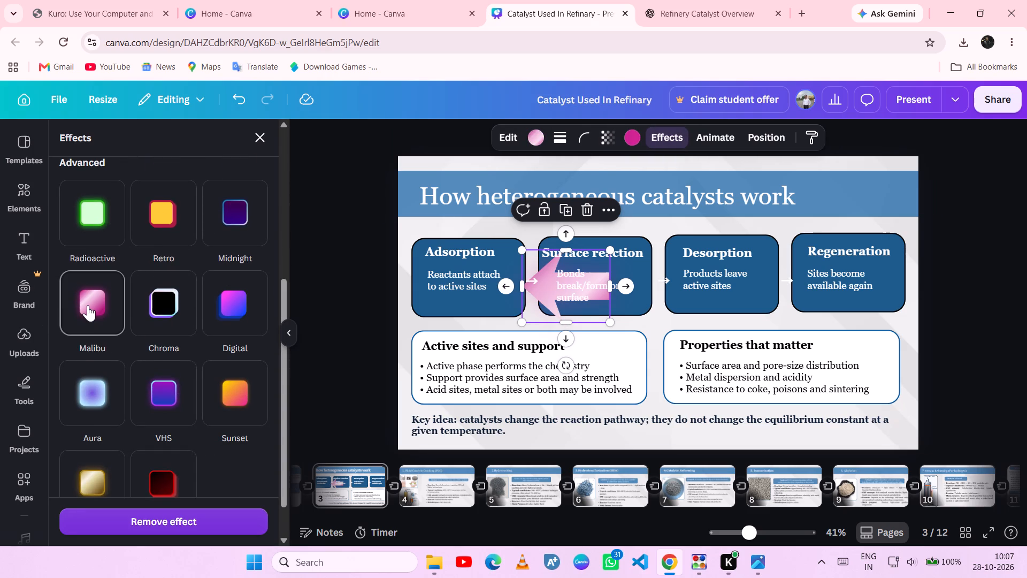
scroll(227, 332, "down", 2)
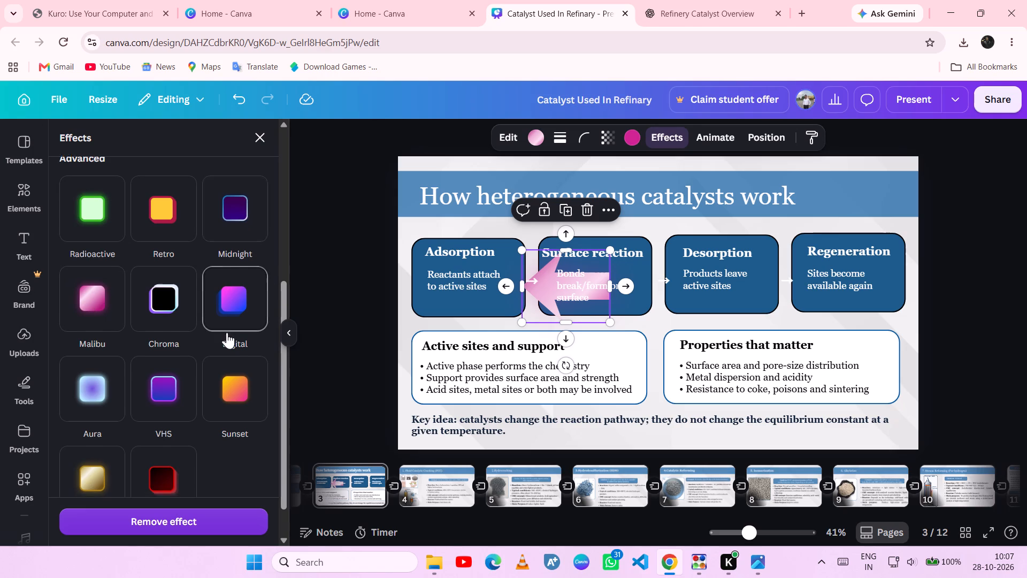
scroll(227, 332, "down", 4)
left_click(93, 442)
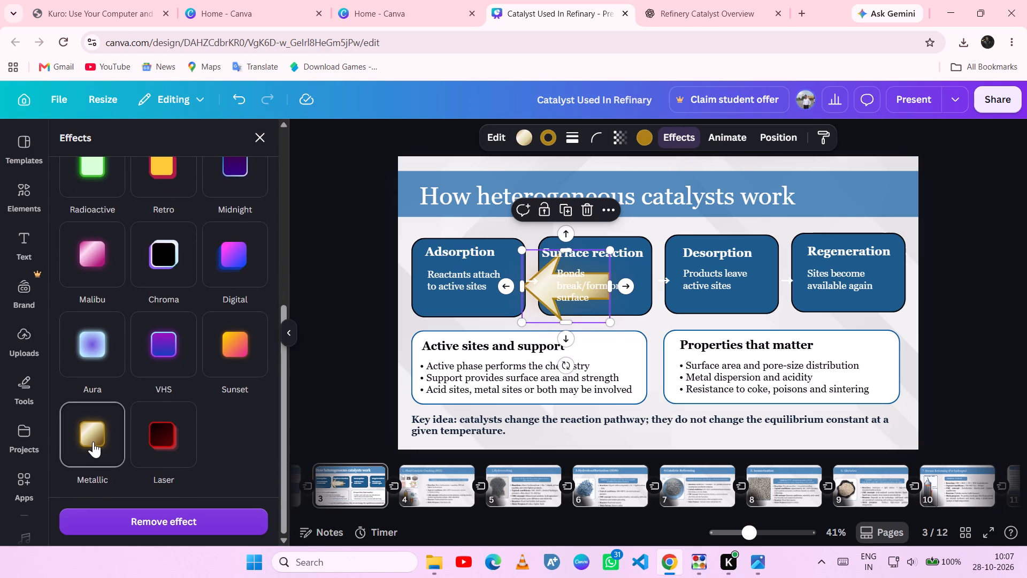
left_click(101, 340)
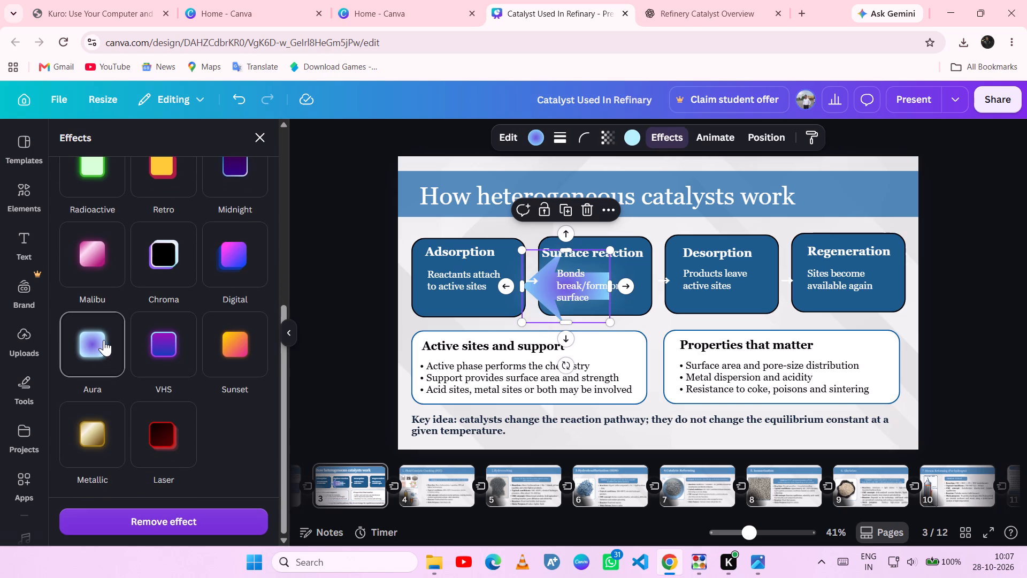
left_click(151, 343)
left_click(89, 254)
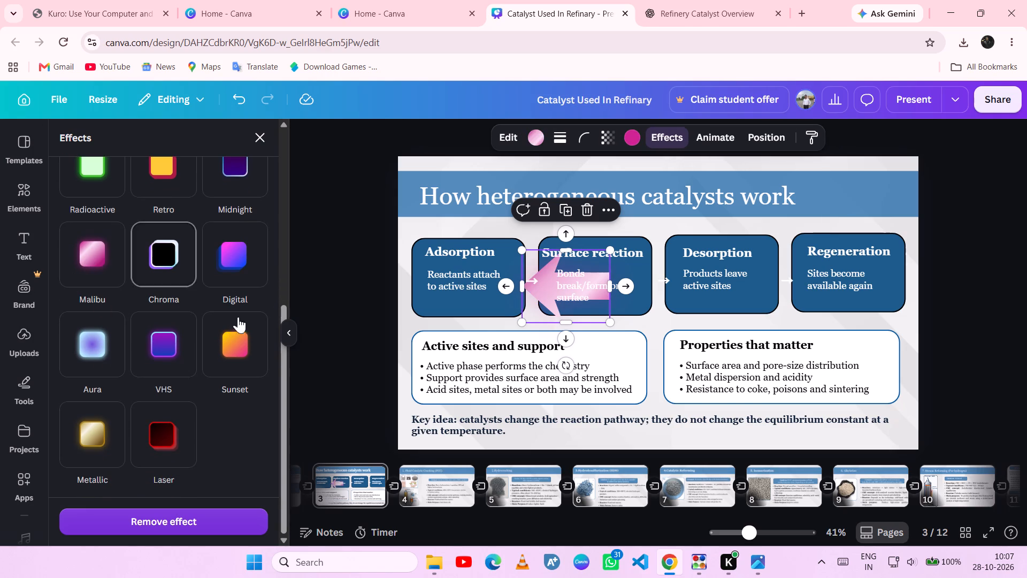
scroll(134, 293, "up", 3)
left_click(75, 380)
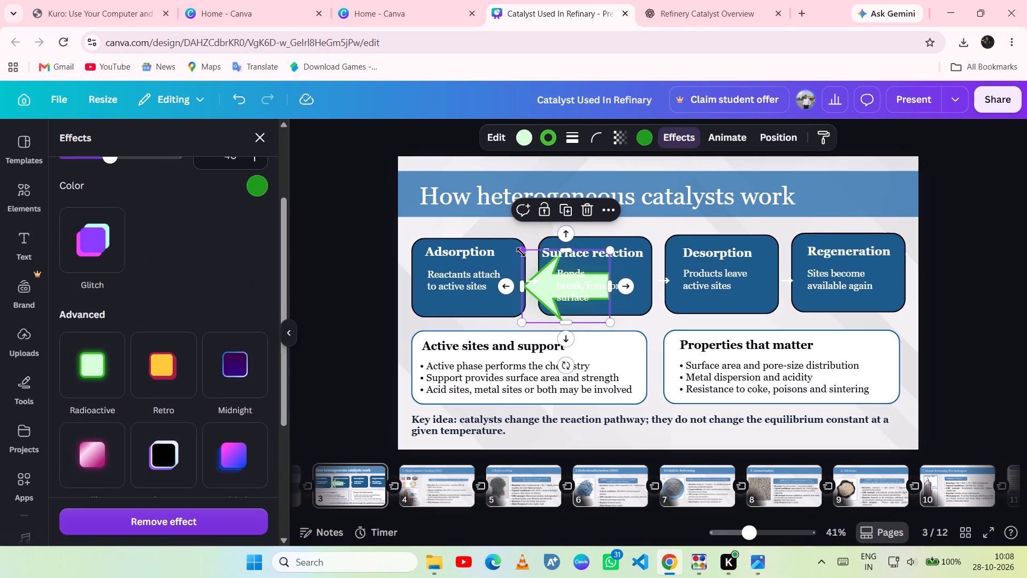
Look through the green arrow's additional options and the alternative arrow shapes available for it.
left_click(604, 201)
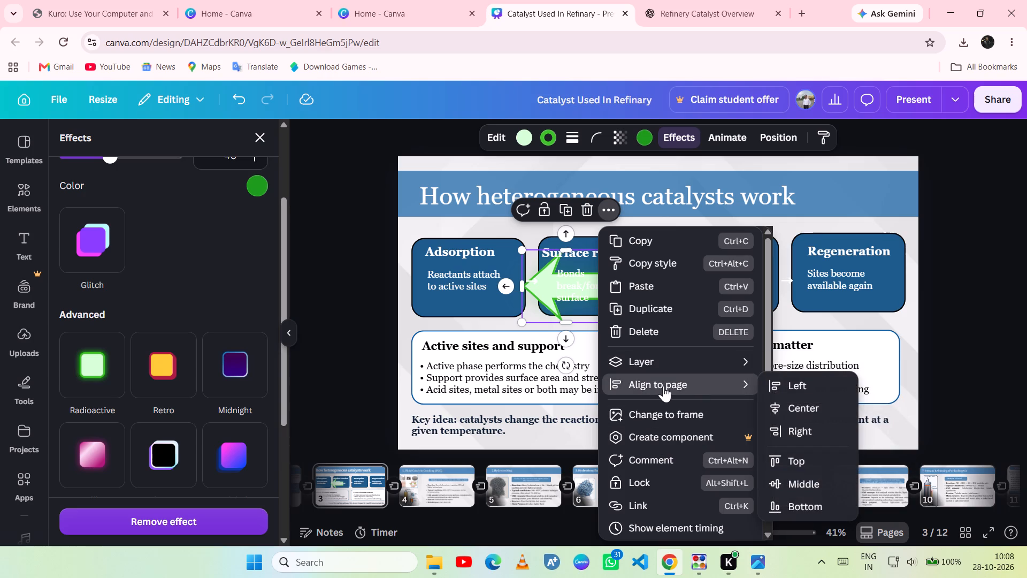
scroll(662, 449, "down", 4)
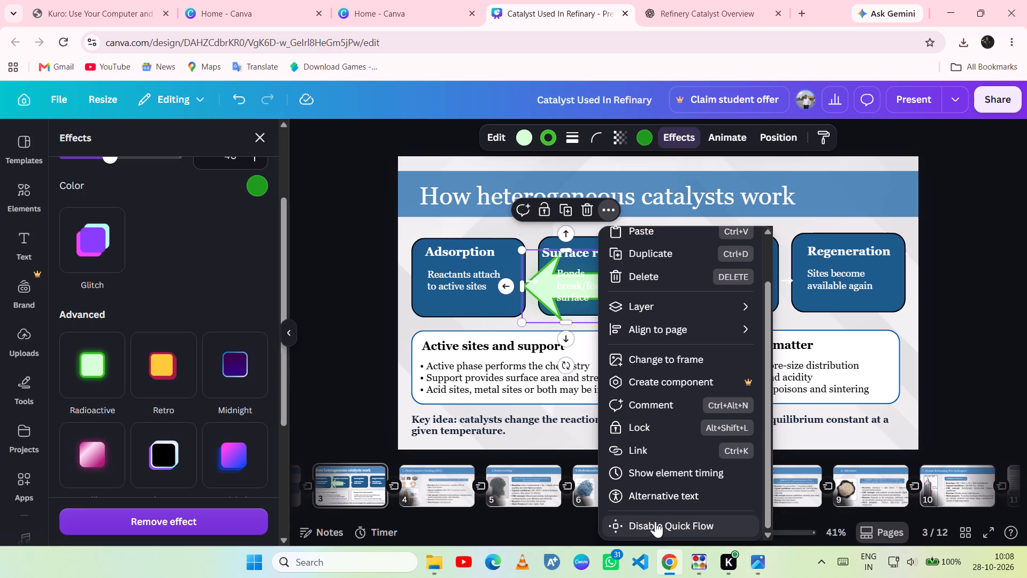
left_click(346, 308)
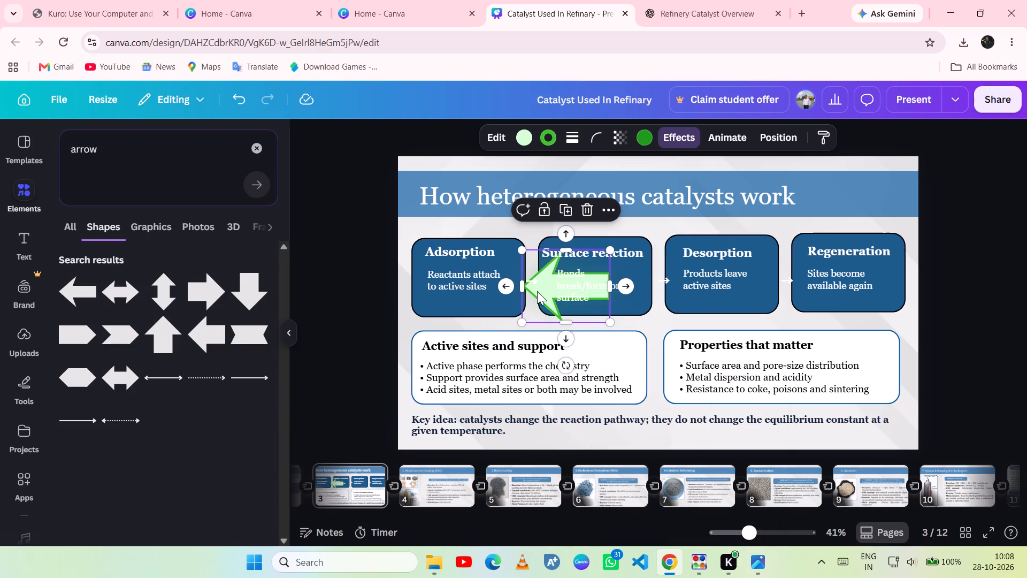
left_click(500, 130)
scroll(157, 299, "down", 1)
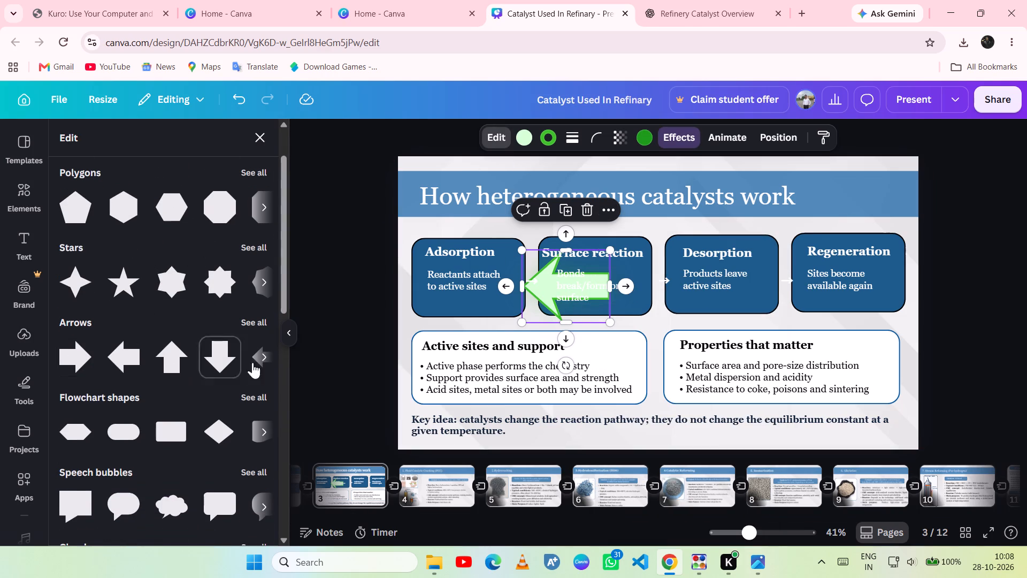
left_click(255, 327)
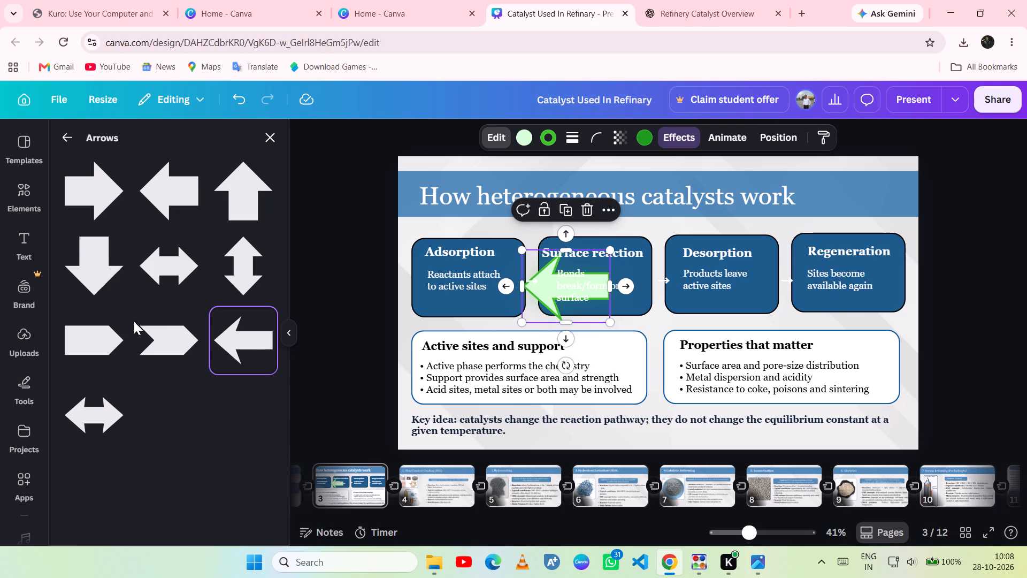
scroll(150, 350, "up", 1)
left_click(66, 136)
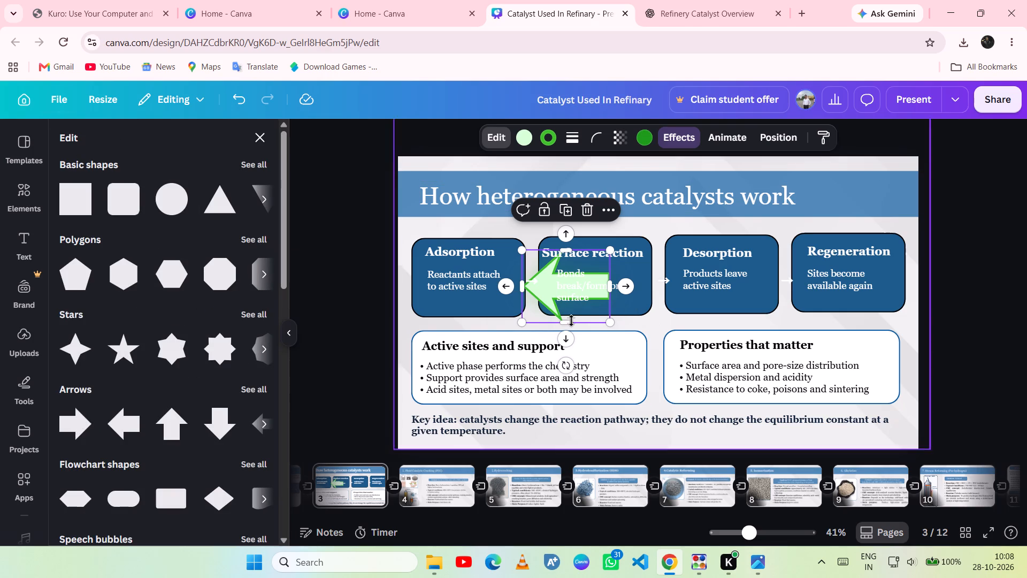
Resize the green arrow to a smaller, flatter shape that fits within the Surface reaction box.
left_click_drag(522, 285, 721, 284)
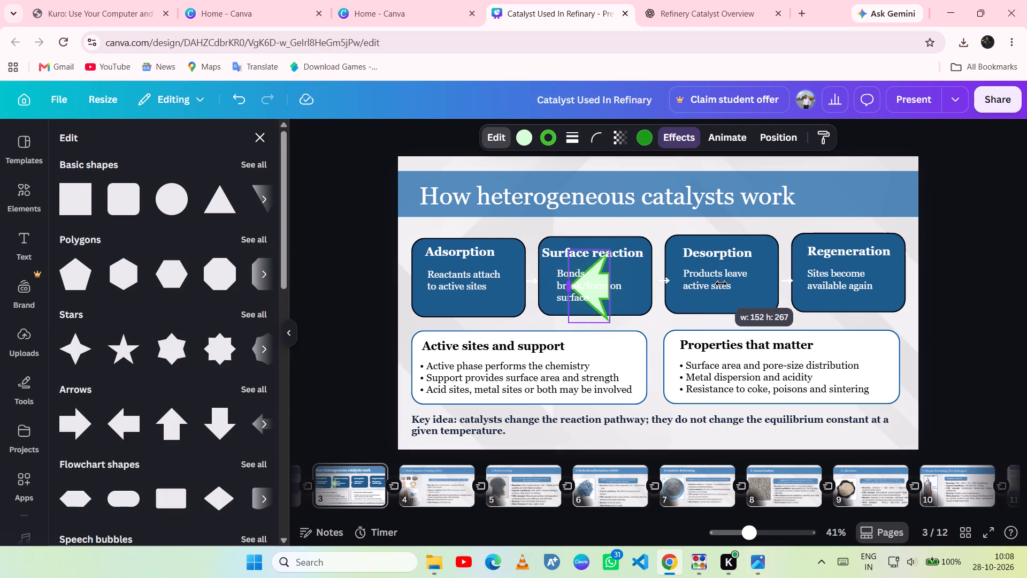
left_click_drag(721, 284, 723, 283)
left_click_drag(568, 285, 676, 280)
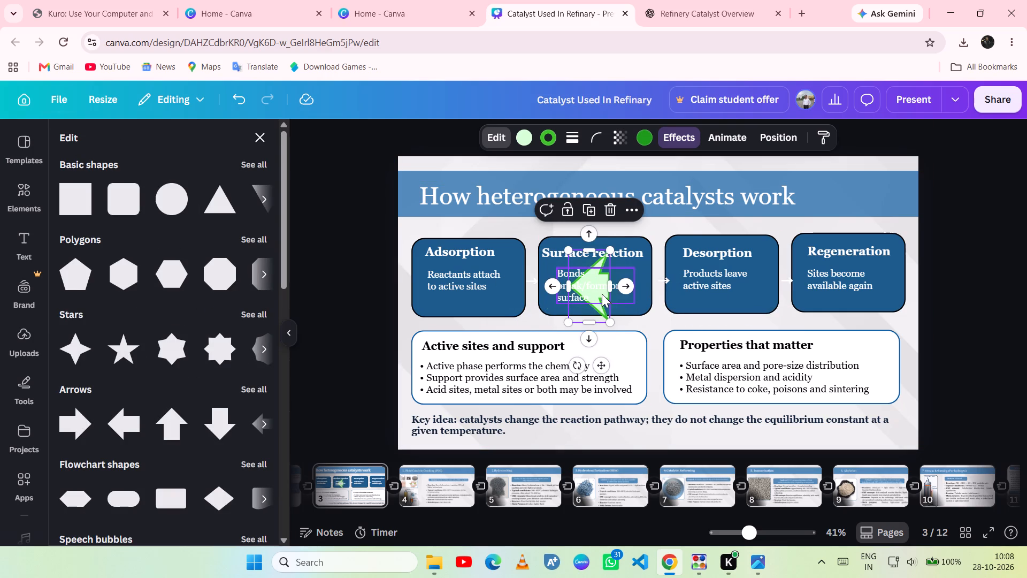
left_click_drag(609, 285, 512, 273)
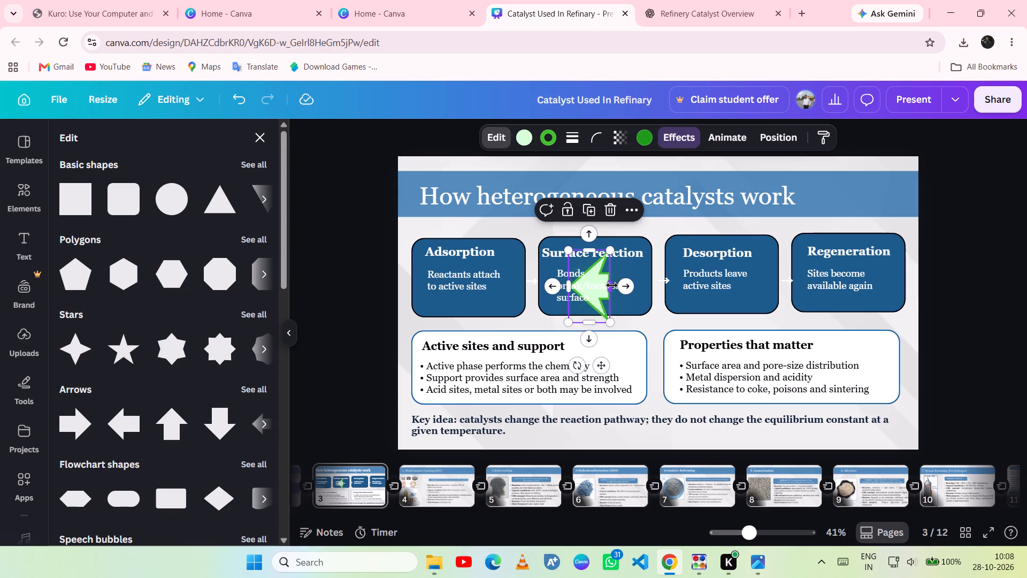
left_click_drag(611, 285, 896, 289)
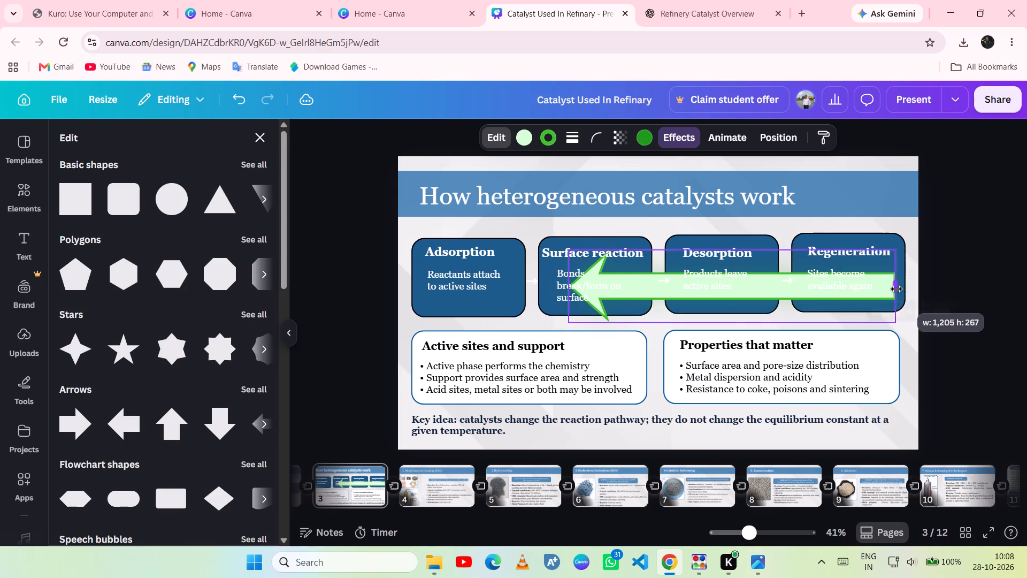
left_click_drag(896, 289, 631, 302)
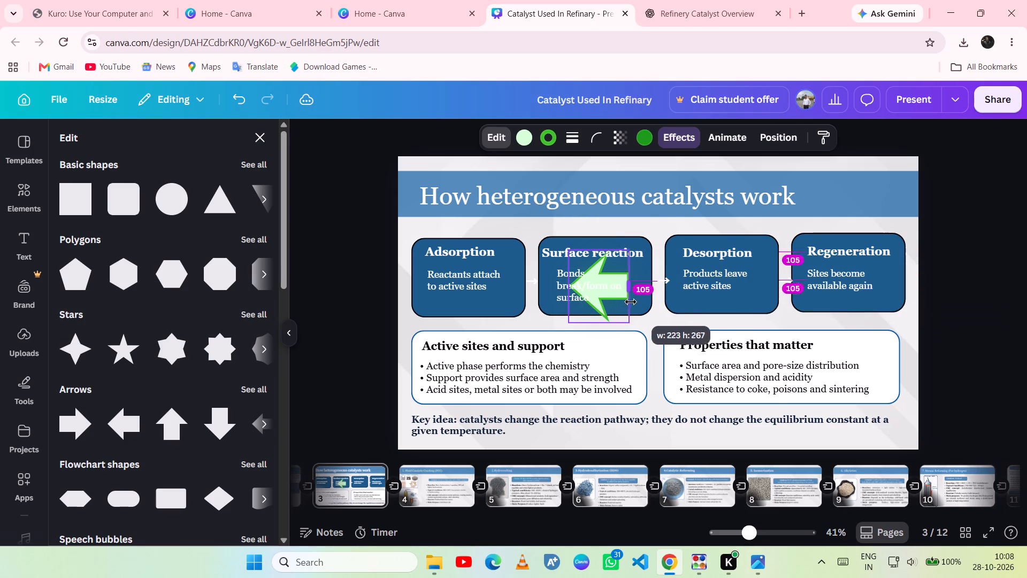
left_click_drag(631, 302, 649, 299)
left_click_drag(612, 325, 610, 312)
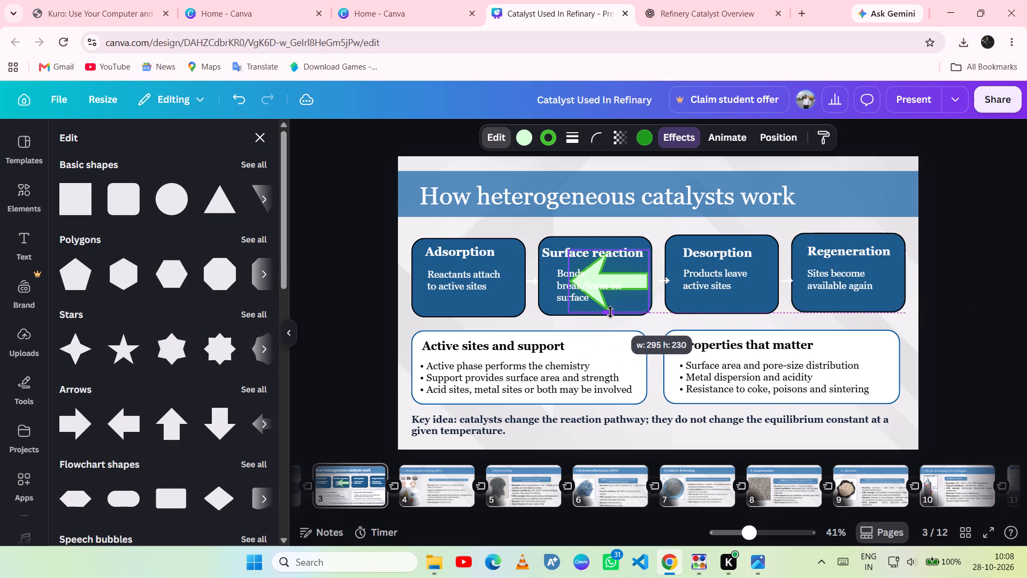
left_click_drag(610, 312, 610, 311)
left_click_drag(568, 250, 578, 262)
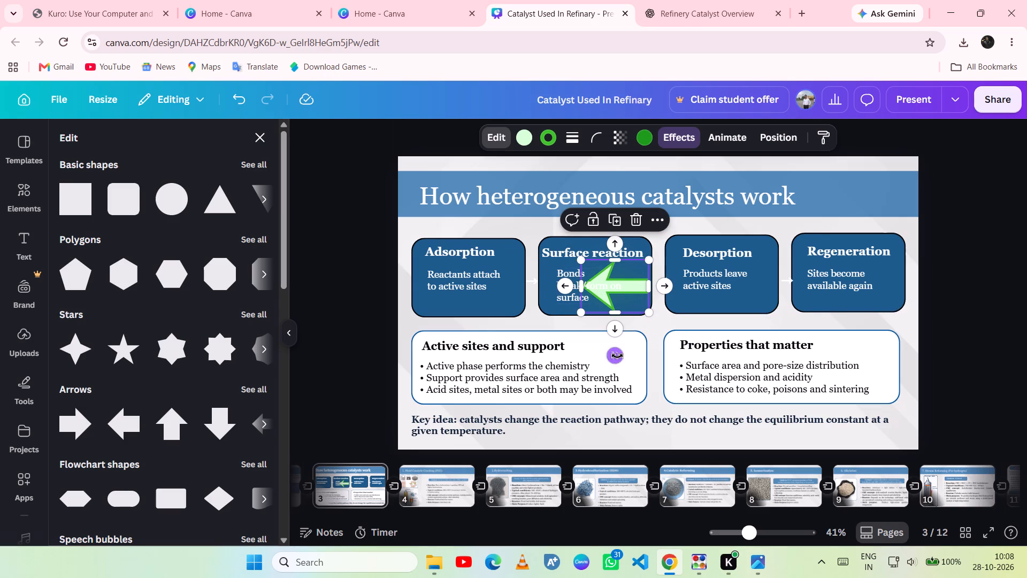
Rotate the green arrow half a turn so it points toward the Desorption box.
left_click_drag(617, 356, 608, 176)
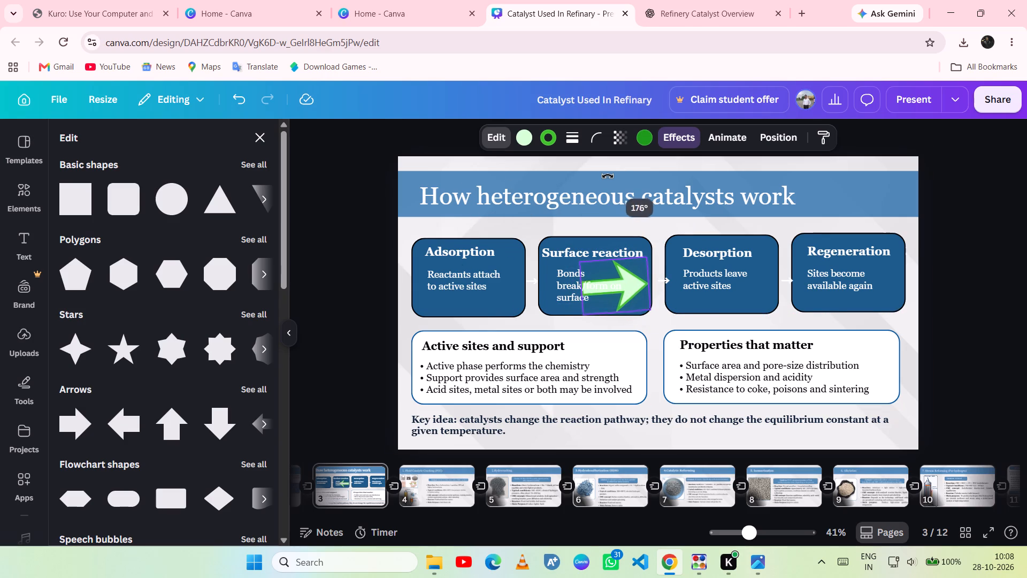
left_click_drag(608, 176, 612, 179)
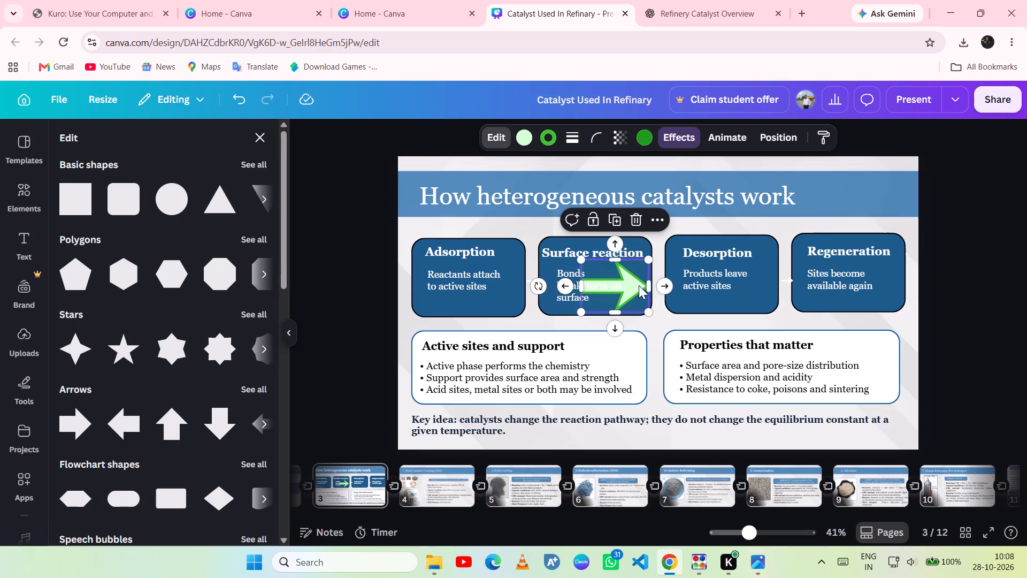
Move the green arrow back to the gap between Adsorption and Surface reaction and shrink it to about 170 by 130.
left_click_drag(638, 285, 562, 282)
scroll(545, 291, "up", 2, "ctrl")
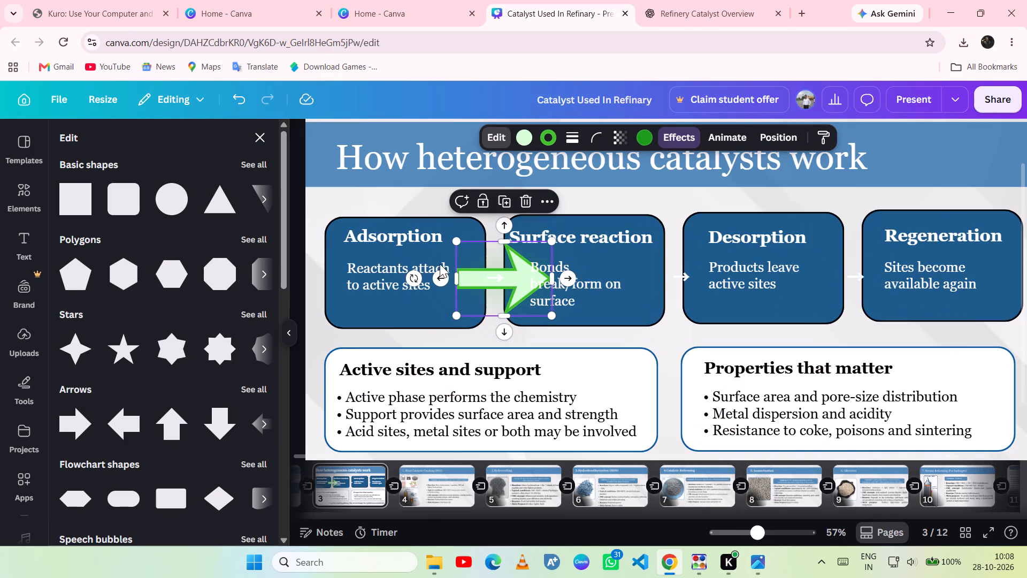
left_click_drag(458, 242, 488, 262)
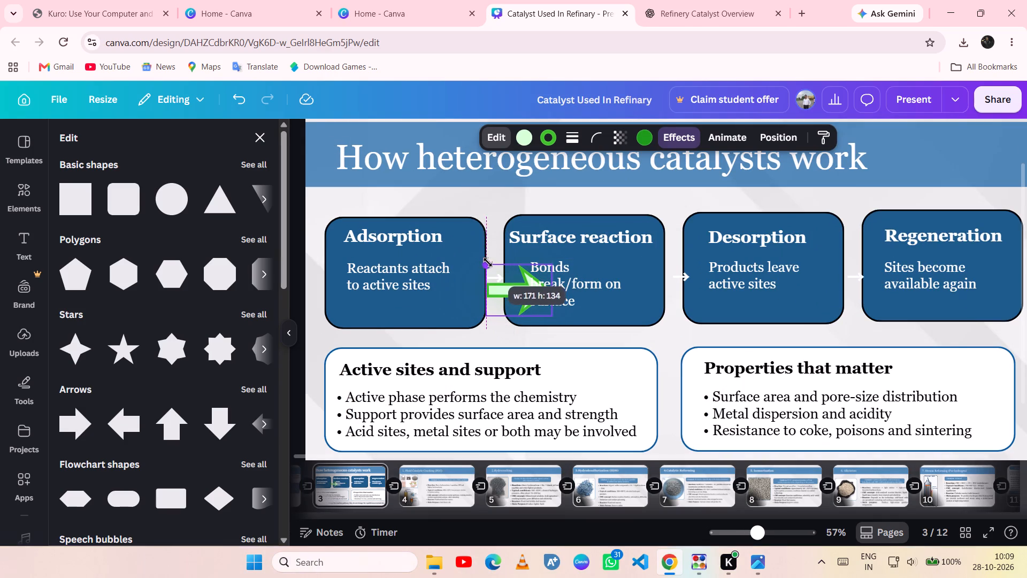
left_click_drag(488, 262, 492, 263)
Delete the small white arrow between the Adsorption and Surface reaction boxes.
left_click(501, 278)
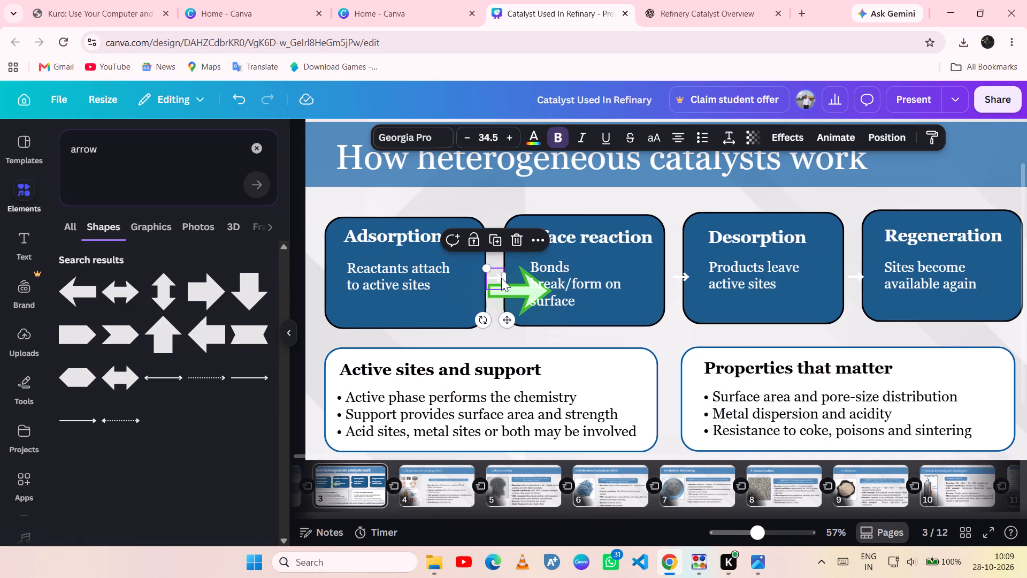
key("Delete")
Shrink the green arrow to about 96 high and narrow it, centring it in the gap between the Adsorption and Surface reaction boxes.
left_click(509, 293)
left_click_drag(502, 291, 474, 283)
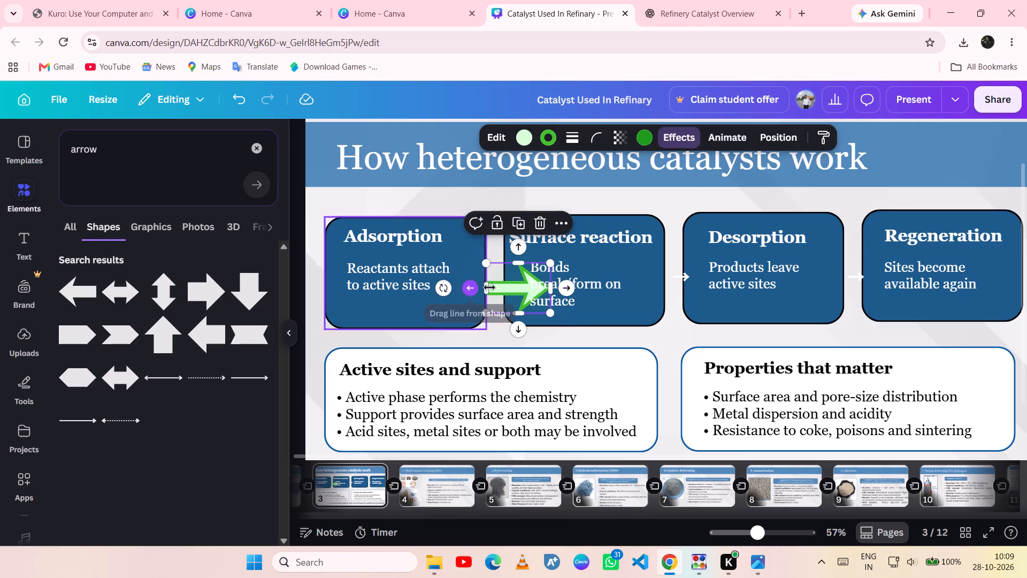
left_click_drag(496, 286, 472, 273)
left_click_drag(460, 249, 460, 249)
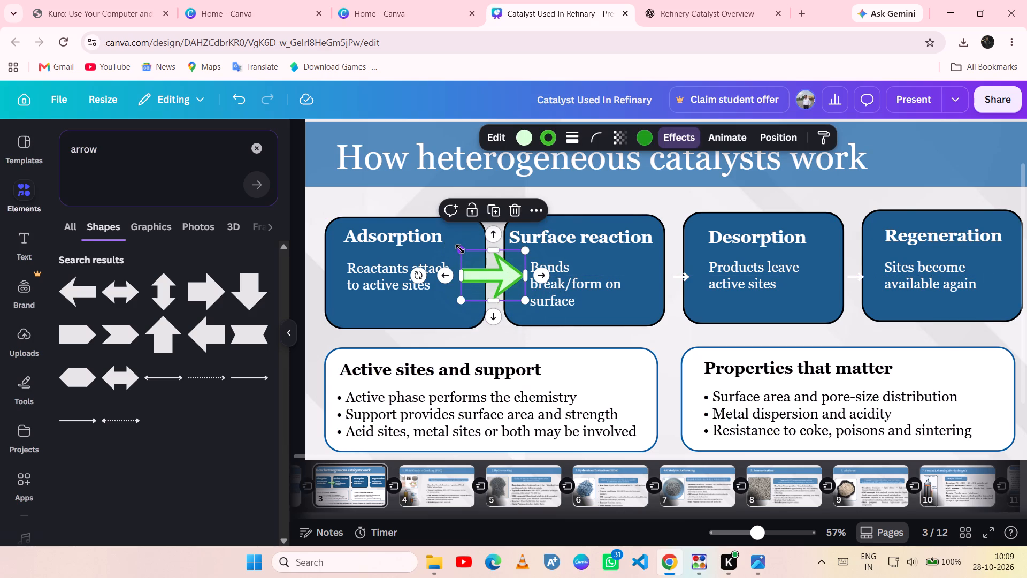
left_click_drag(460, 249, 487, 264)
left_click_drag(515, 284, 504, 278)
left_click_drag(494, 298, 494, 305)
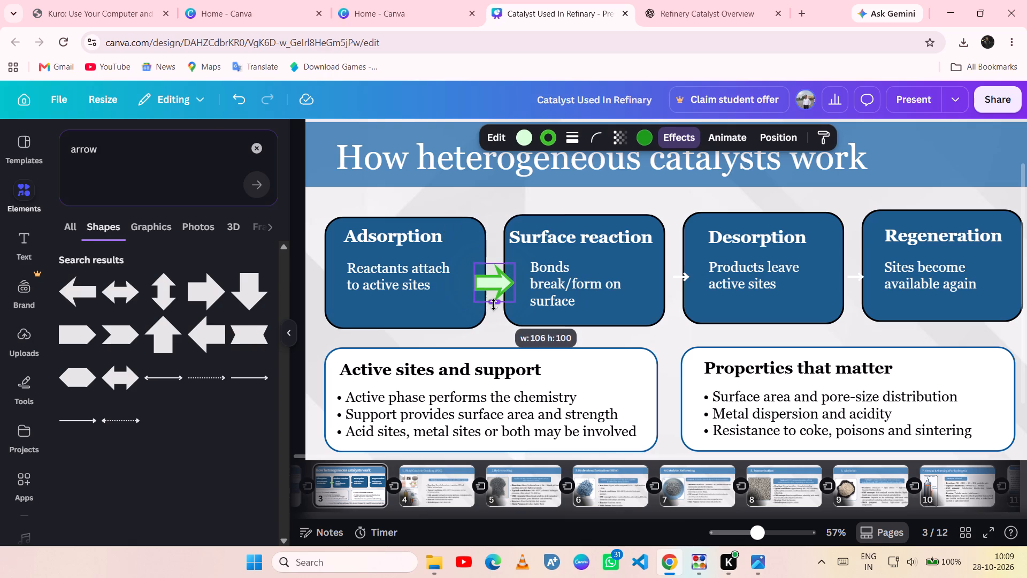
left_click_drag(494, 305, 494, 303)
left_click_drag(514, 283, 519, 284)
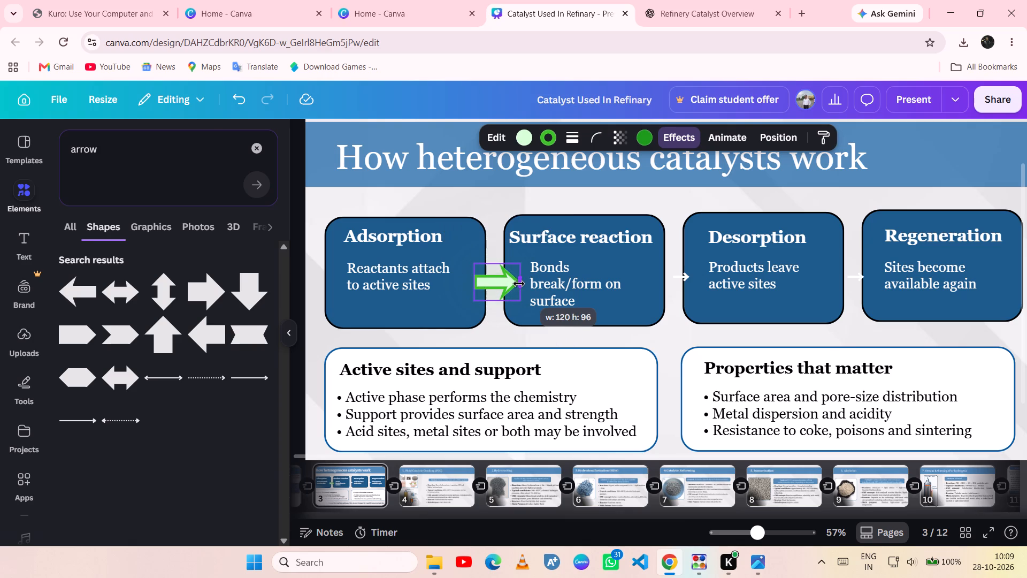
left_click_drag(519, 284, 508, 284)
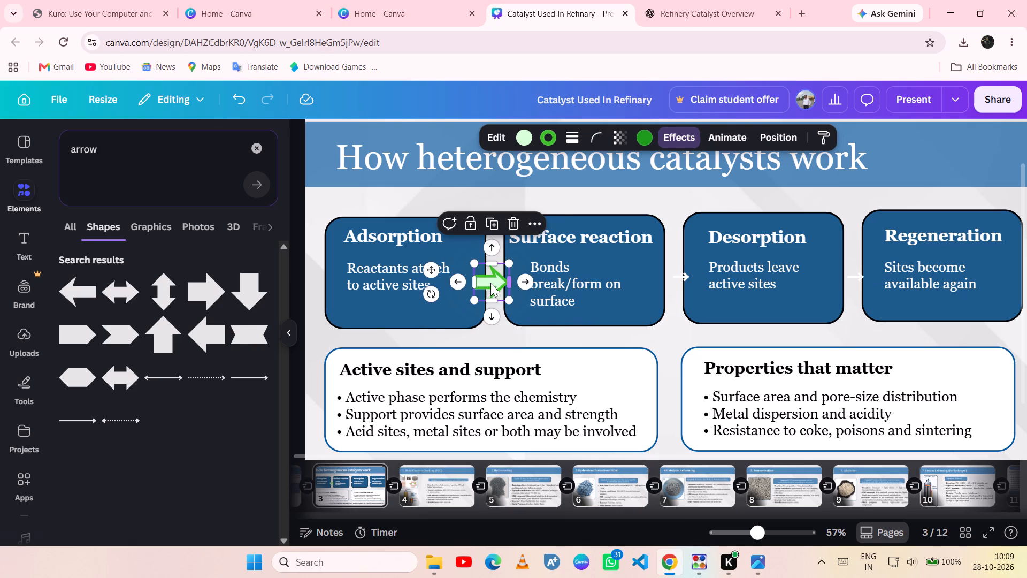
left_click_drag(487, 280, 492, 277)
Delete the two remaining small white arrows on either side of the Desorption box.
left_click(680, 276)
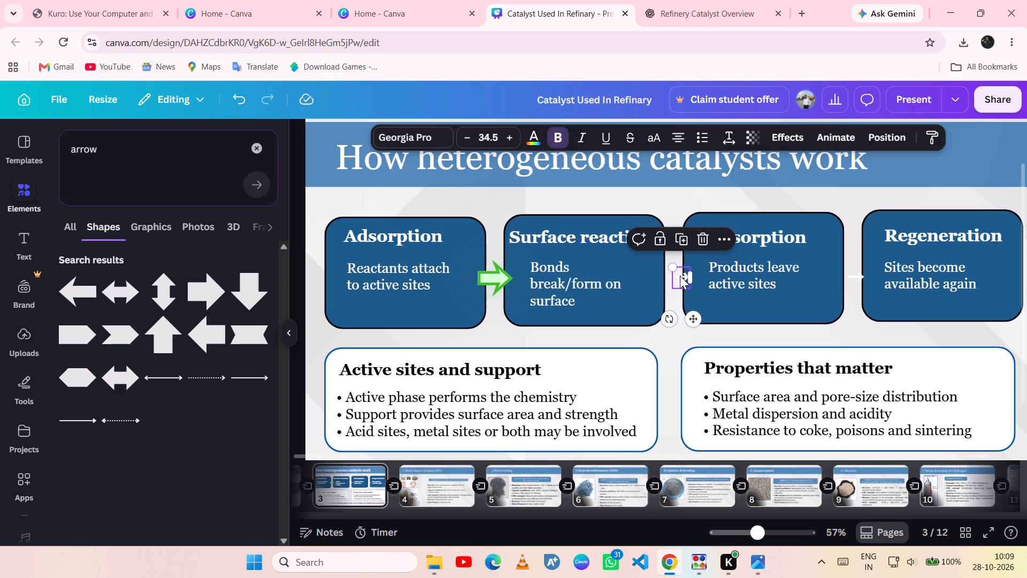
key("Delete")
left_click(850, 273)
key("Delete")
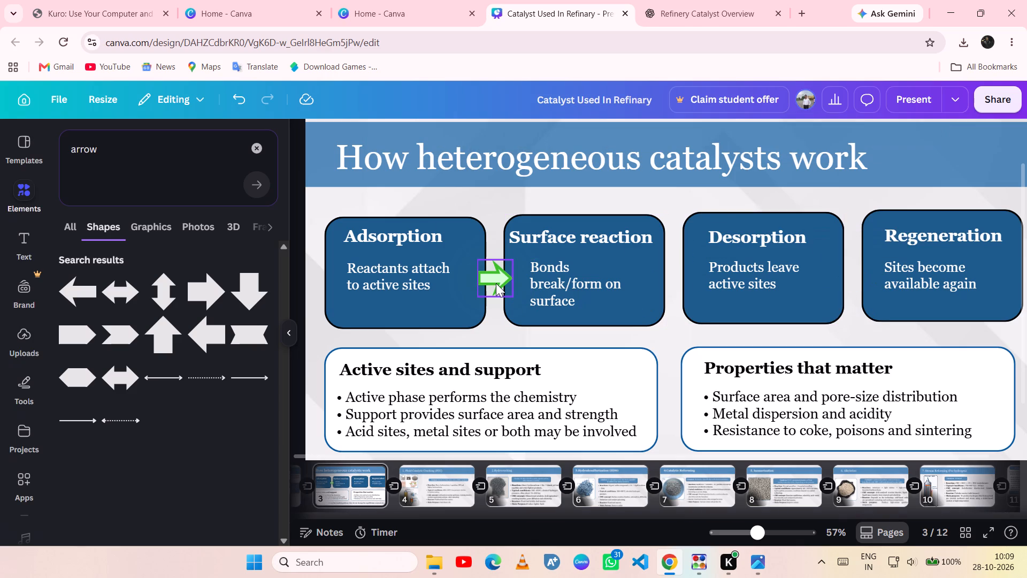
Duplicate the green arrow into the gap between Surface reaction and Desorption and the gap between Desorption and Regeneration.
left_click_drag(495, 281, 663, 279, "alt")
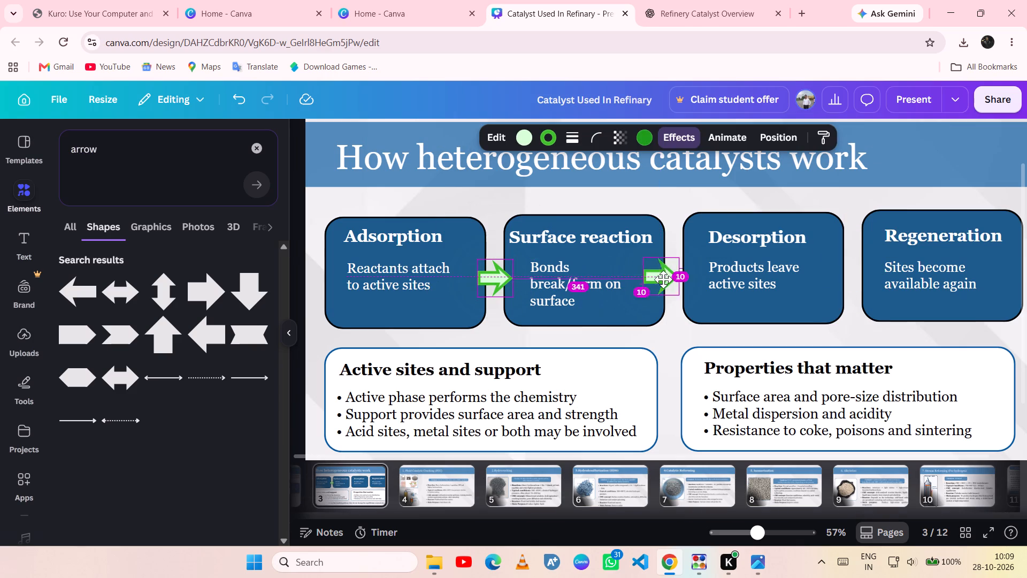
left_click_drag(663, 279, 673, 281, "alt")
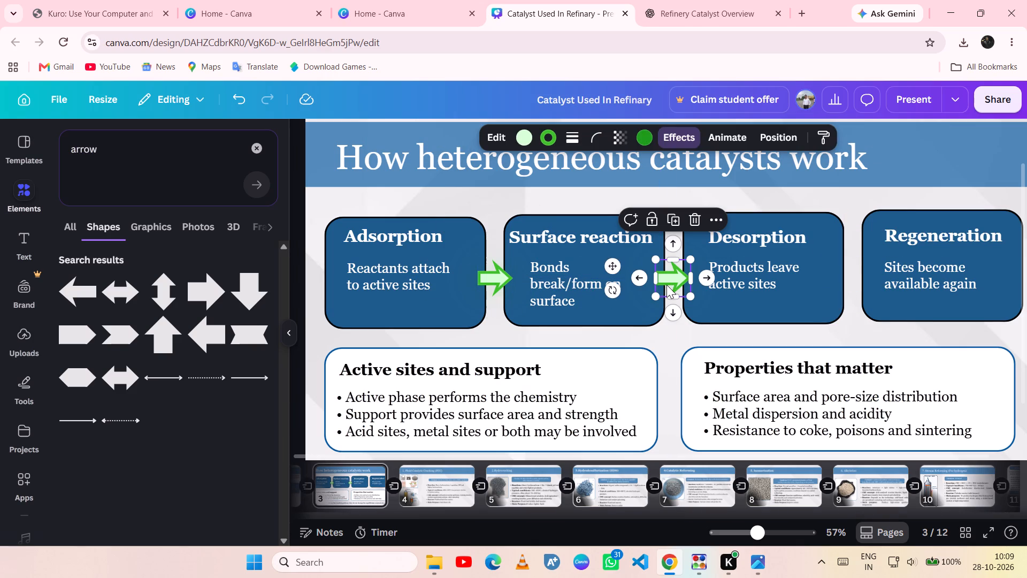
key("ctrl+d")
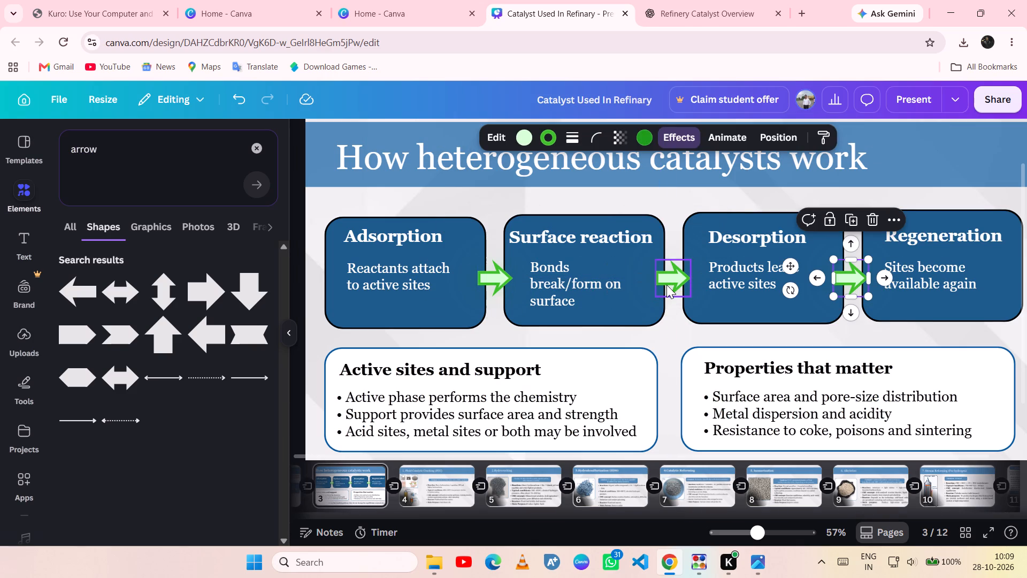
left_click(253, 150)
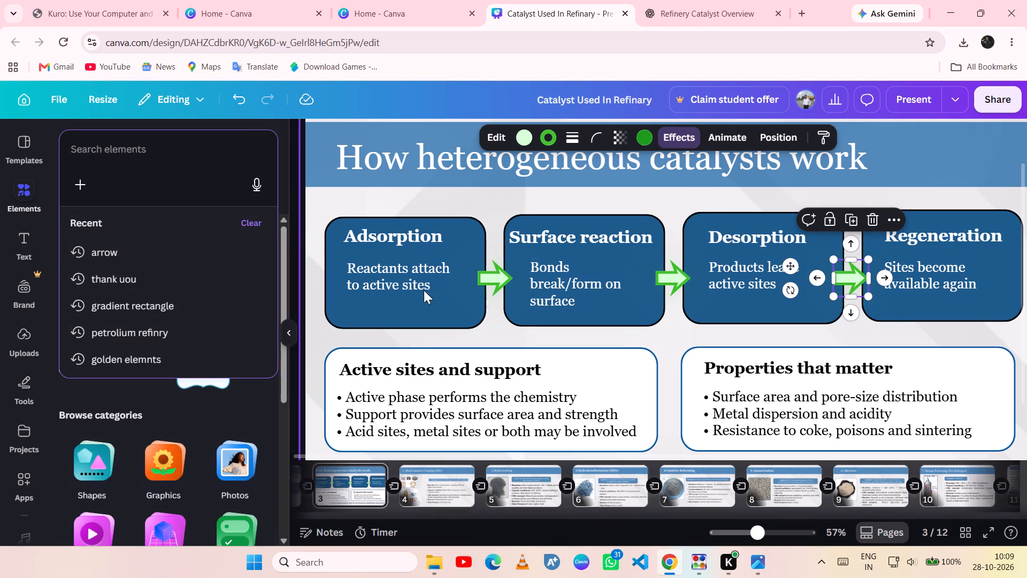
left_click(289, 330)
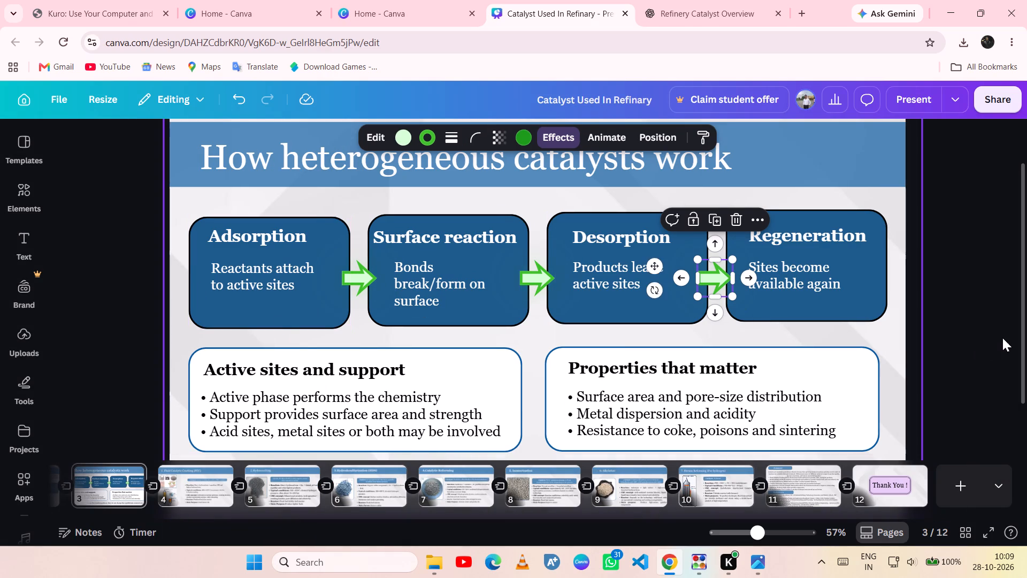
left_click(1002, 338)
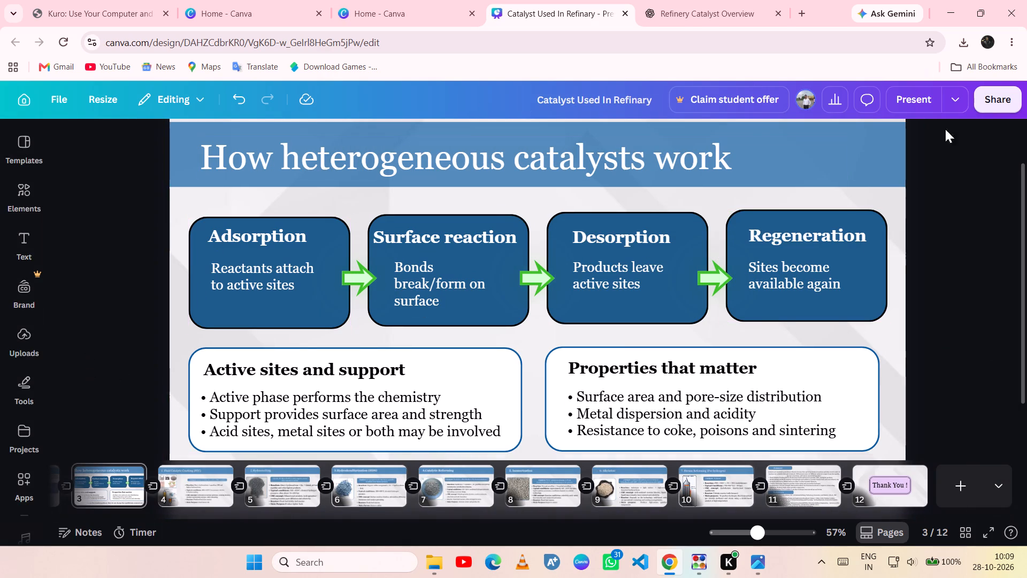
Nudge the two copied green arrows slightly toward the Regeneration side so they sit centred in their gaps.
left_click_drag(712, 277, 717, 277)
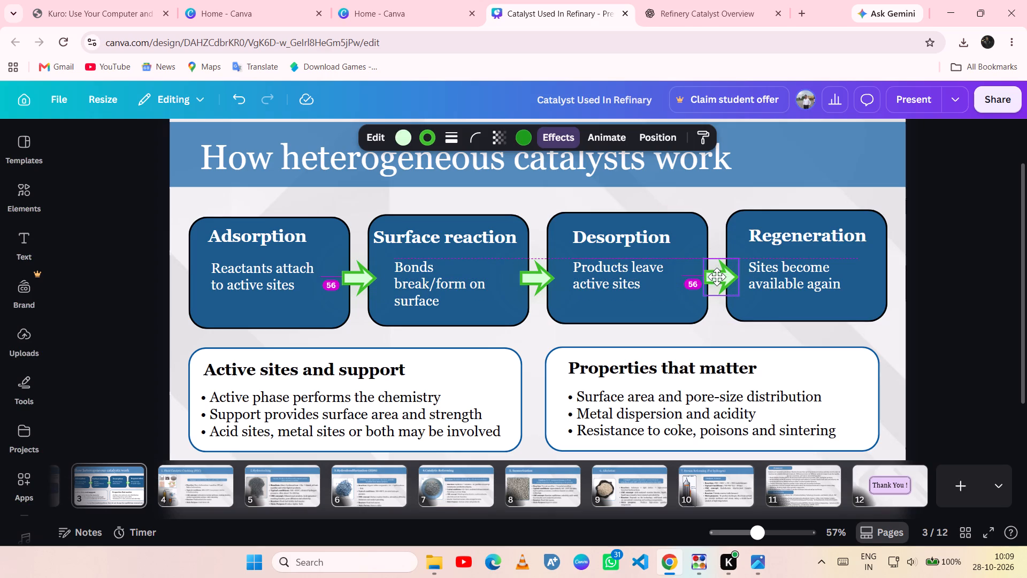
left_click_drag(717, 277, 717, 278)
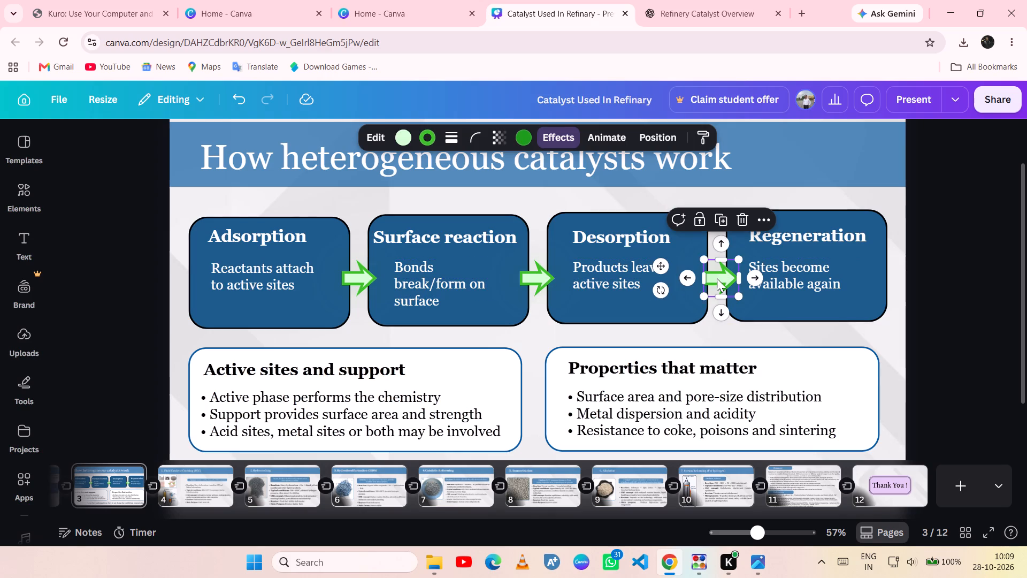
left_click(532, 278)
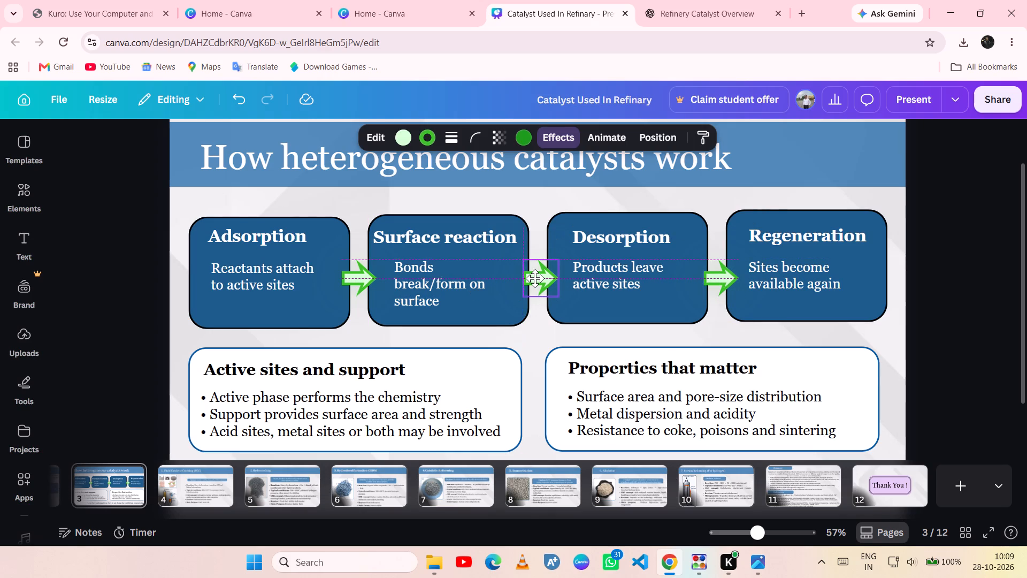
Apply the Pan animation to the green arrow between Adsorption and Surface reaction.
left_click(352, 276)
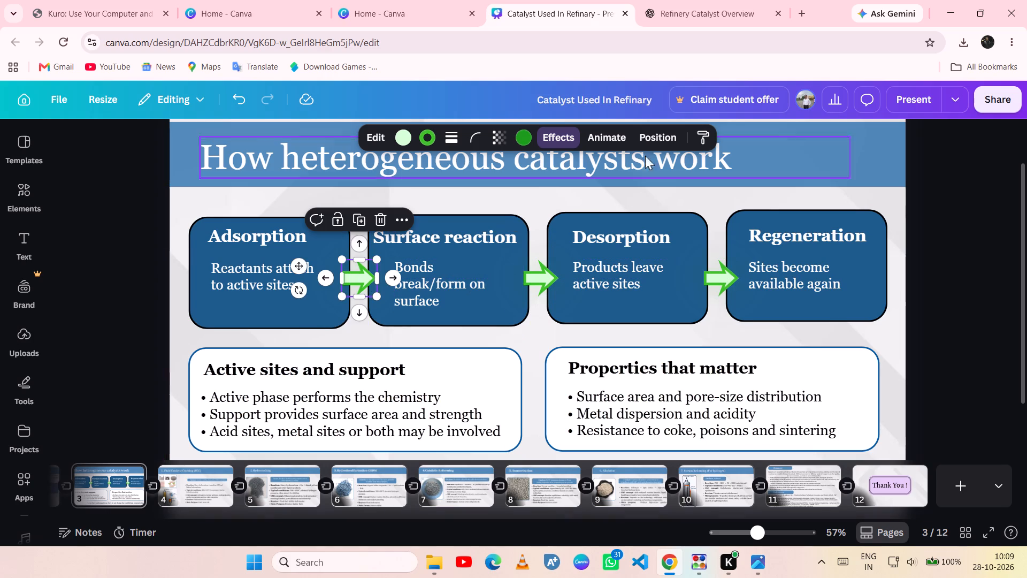
left_click(606, 133)
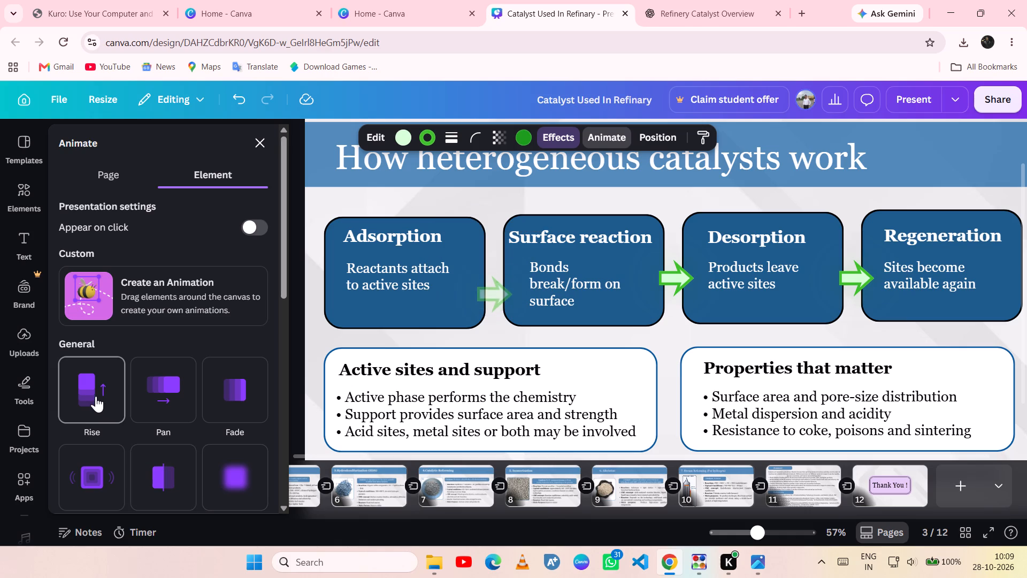
scroll(96, 396, "down", 2)
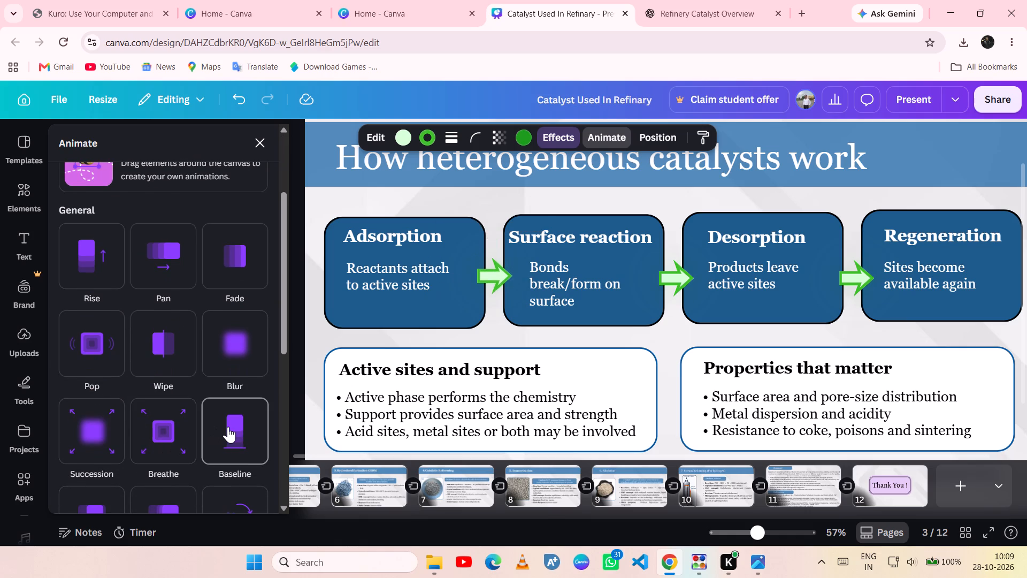
scroll(228, 427, "down", 3)
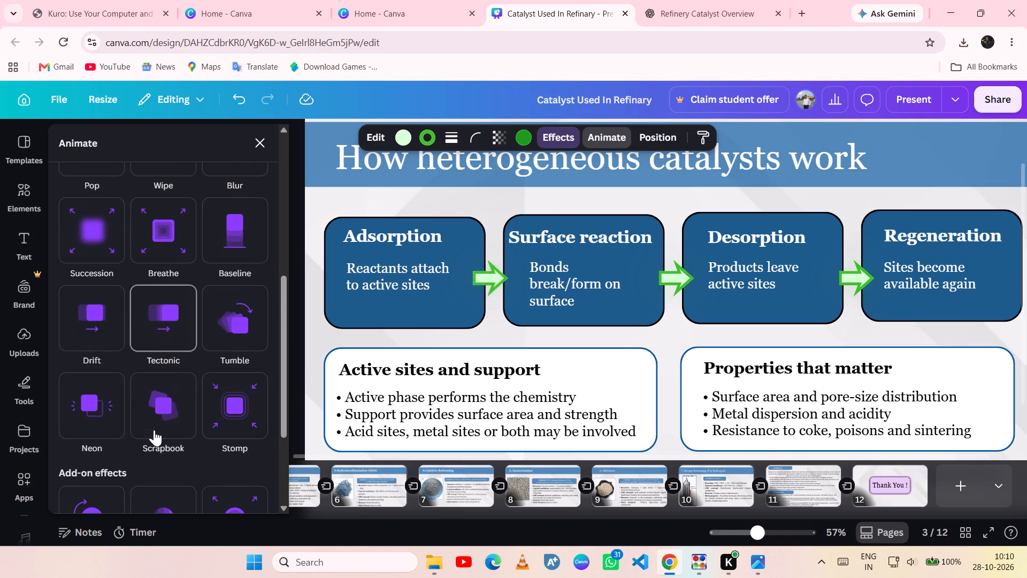
scroll(235, 398, "down", 4)
scroll(137, 454, "down", 2)
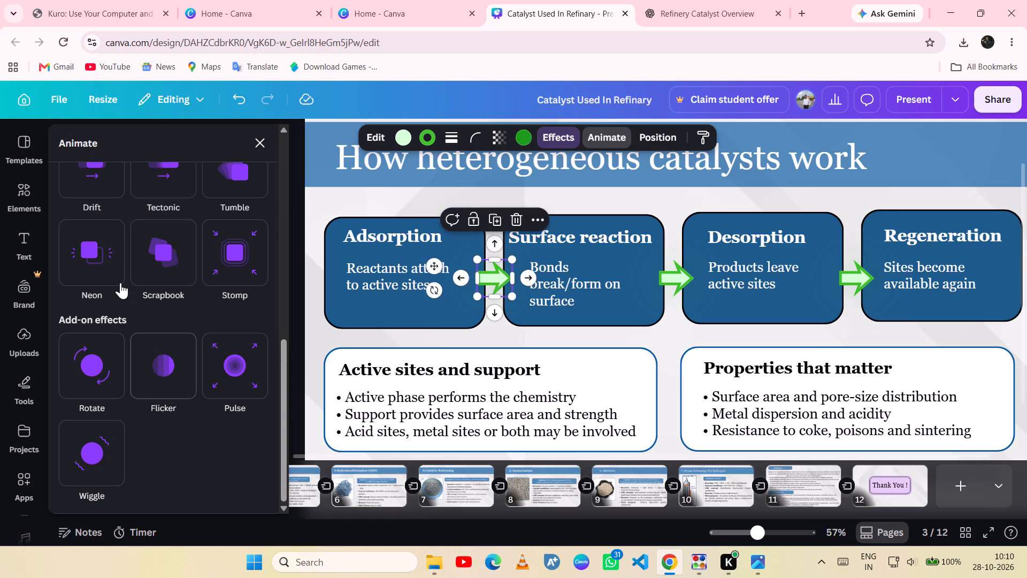
scroll(152, 247, "up", 3)
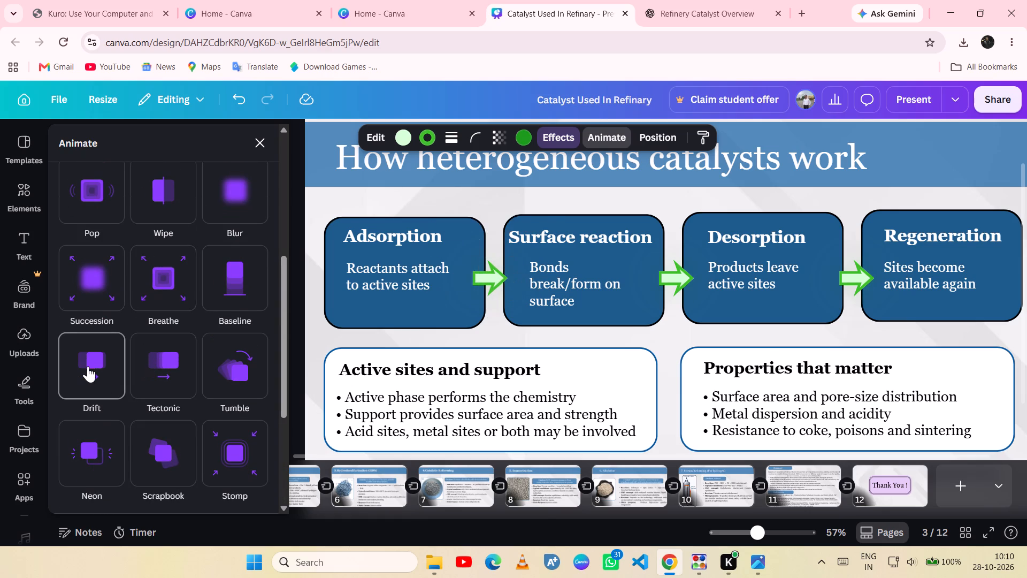
scroll(143, 287, "up", 3)
left_click(151, 308)
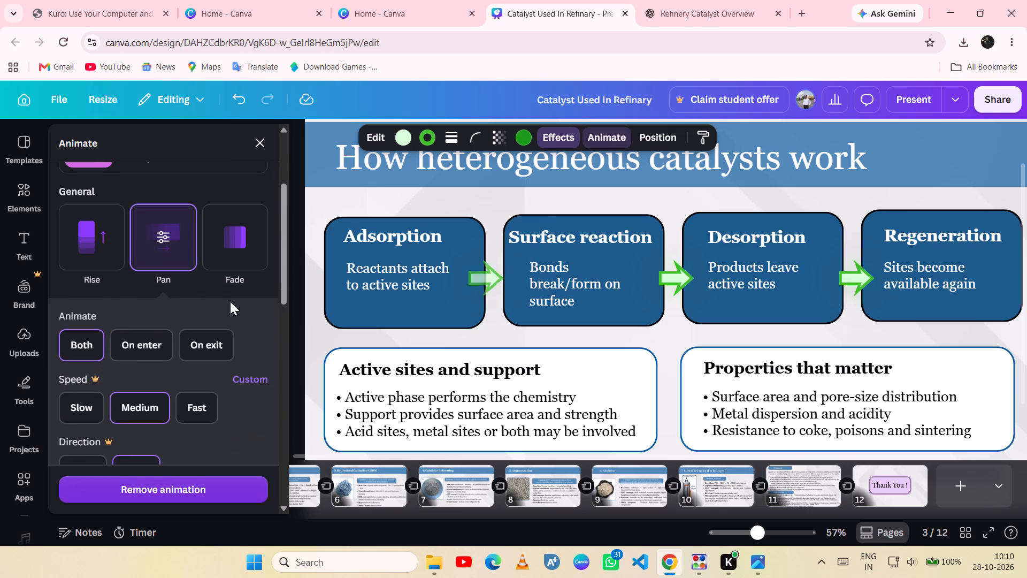
Apply the Pan animation to the other two green arrows, on either side of the Desorption box.
left_click(675, 279)
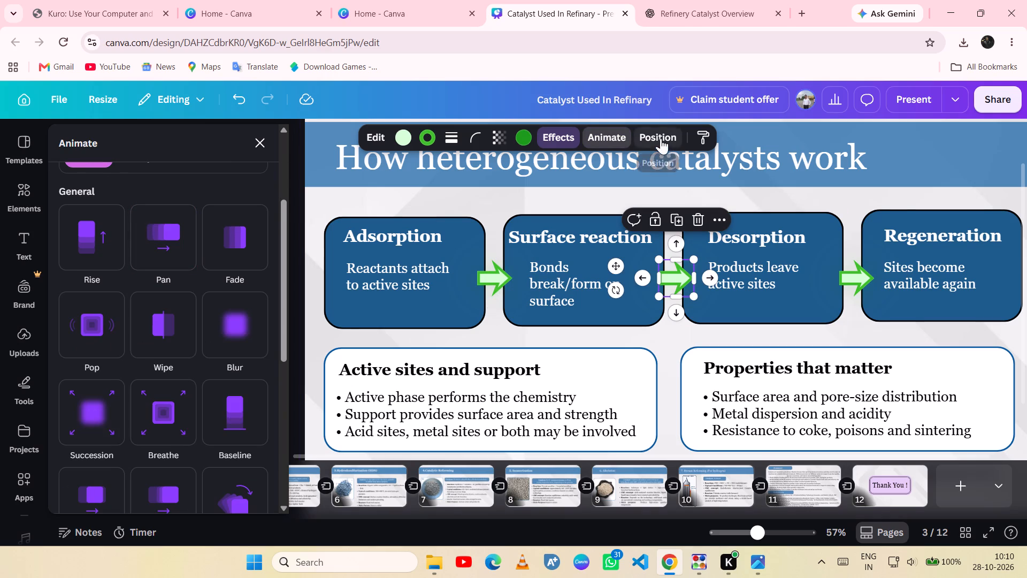
left_click(593, 140)
left_click(608, 135)
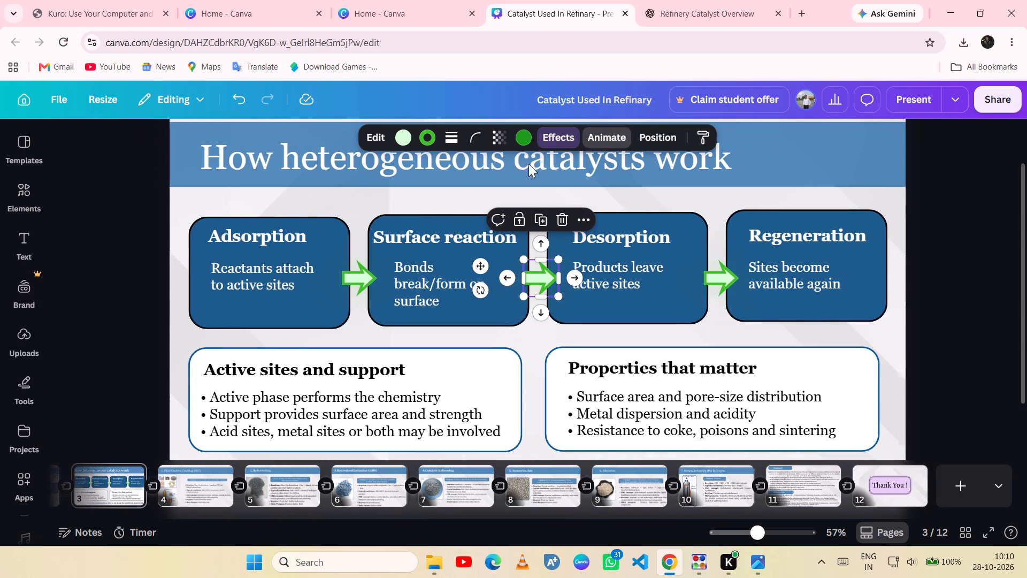
left_click(178, 388)
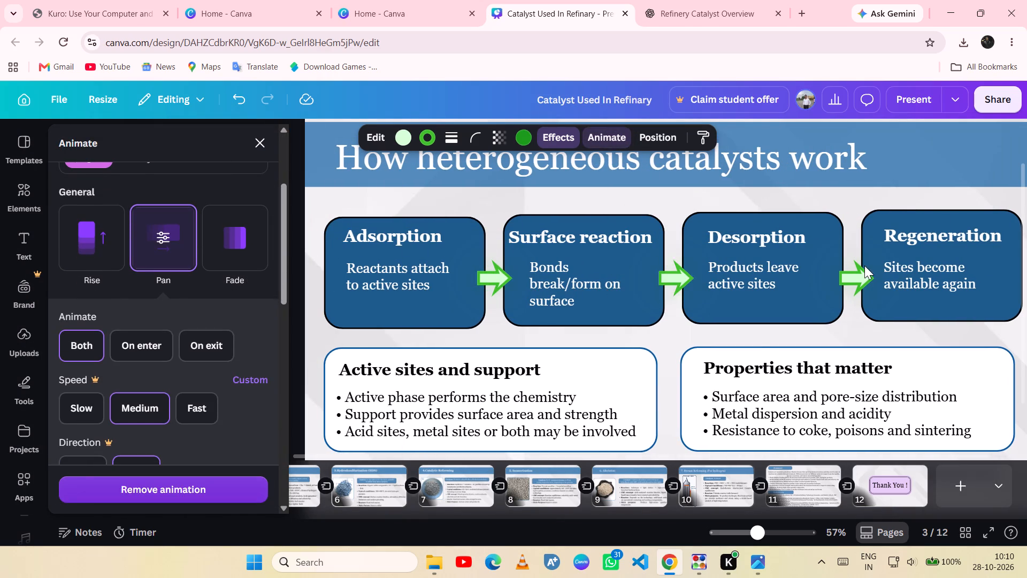
left_click(860, 281)
left_click(165, 232)
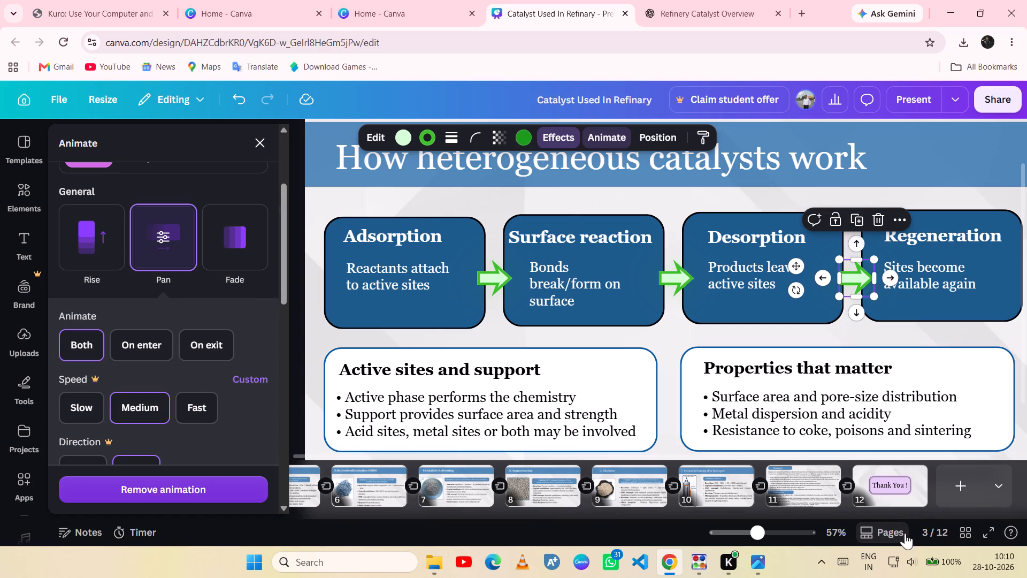
Present the slideshow from slide 3, check the green arrows' animation, review each slide through to "Thank You !", and exit.
left_click(900, 98)
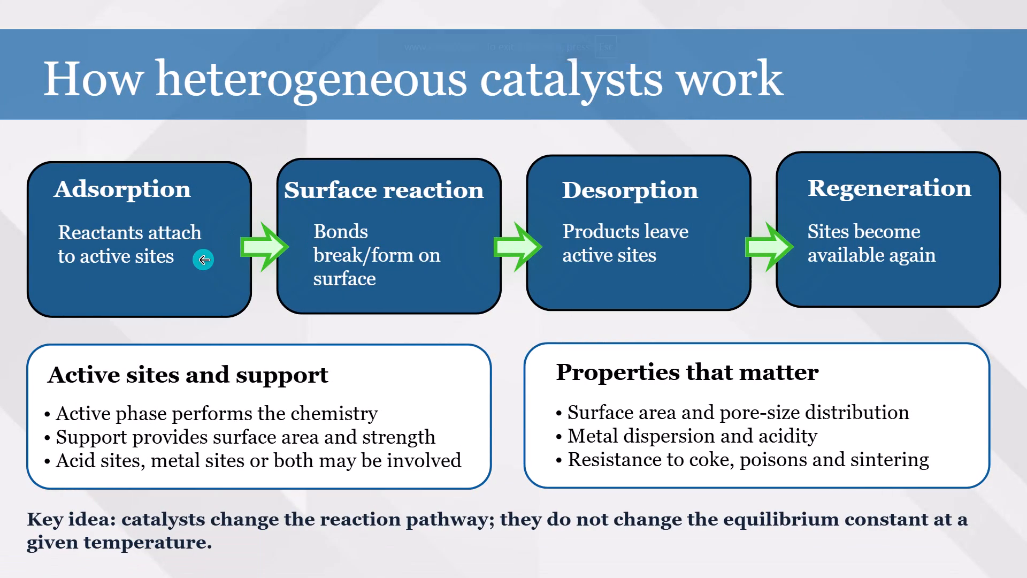
key("Left")
key("Right")
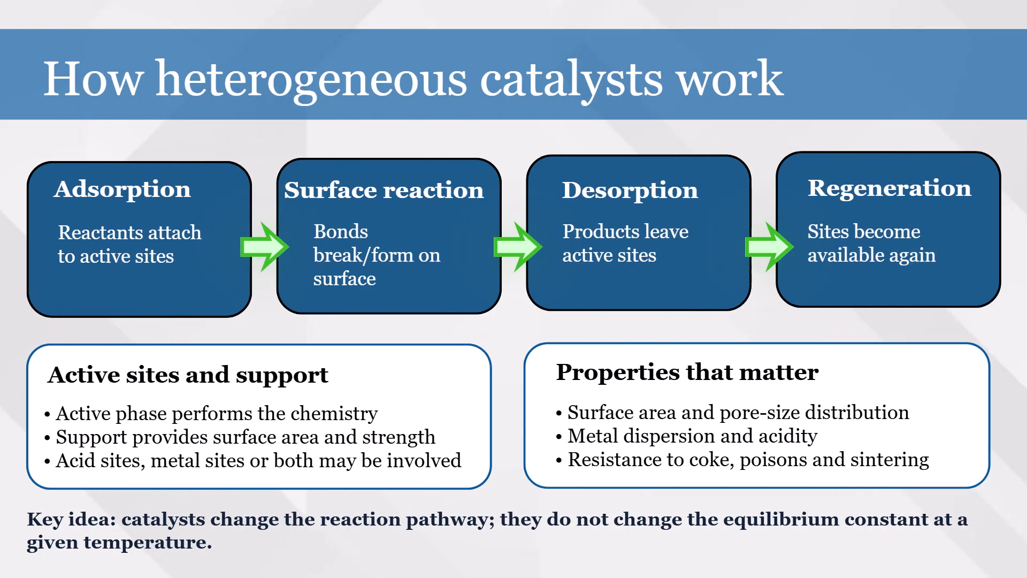
key("Right")
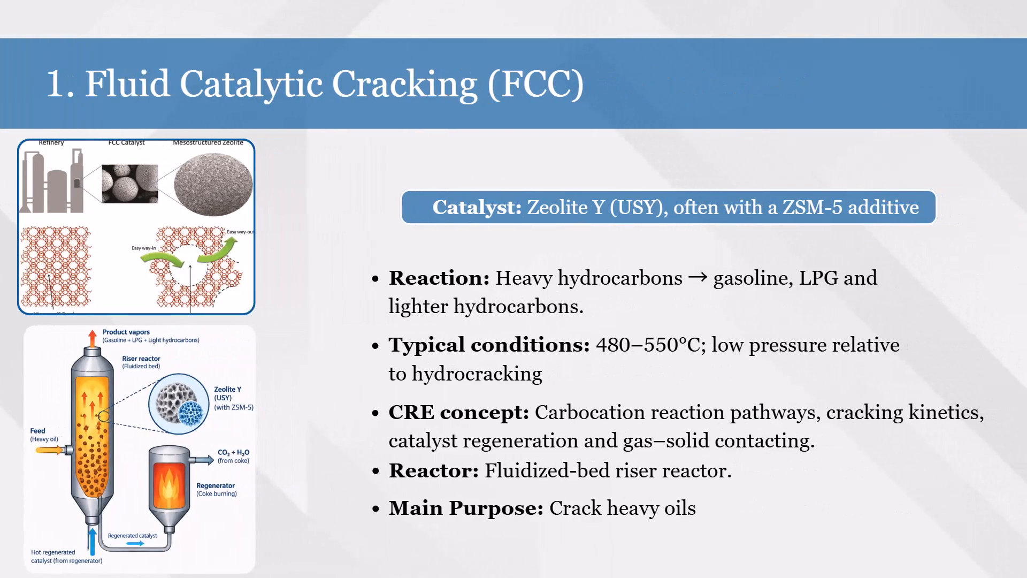
key("Right")
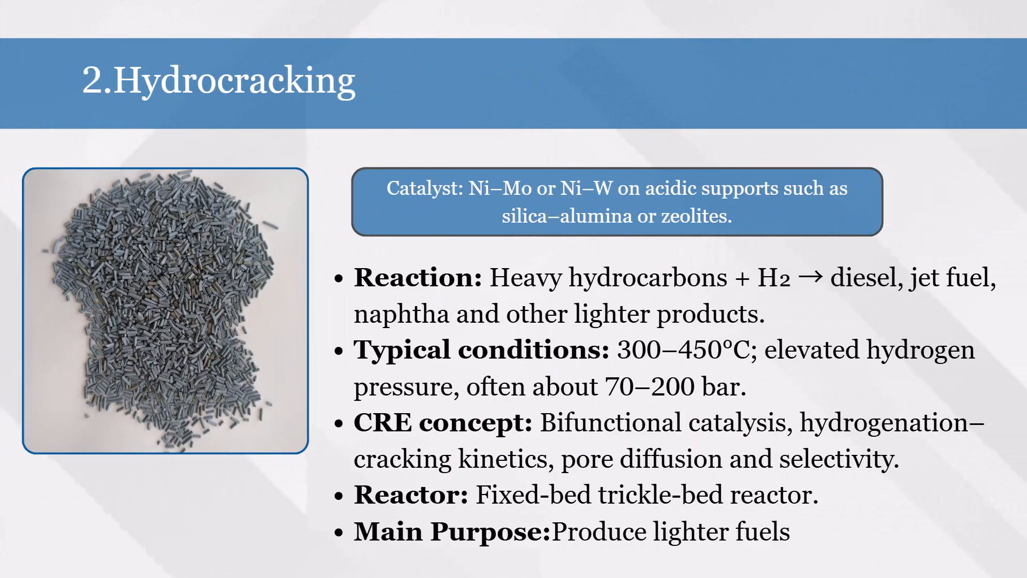
key("Right")
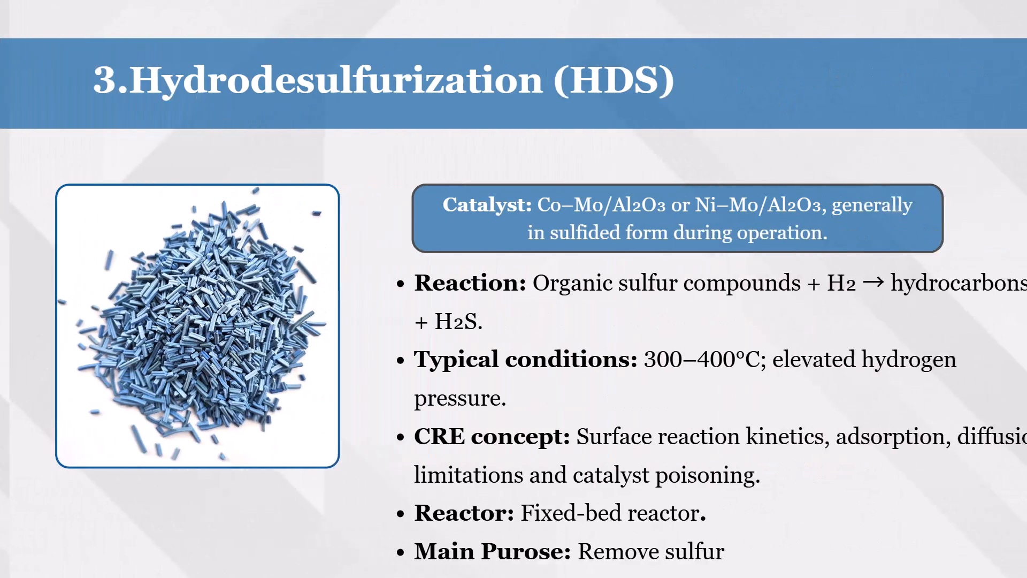
key("Right")
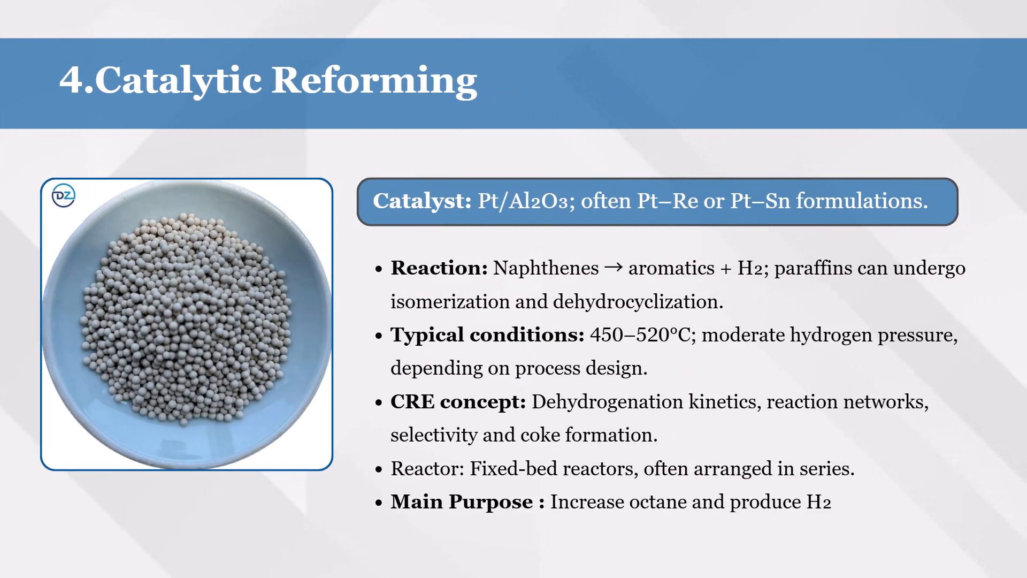
key("Right")
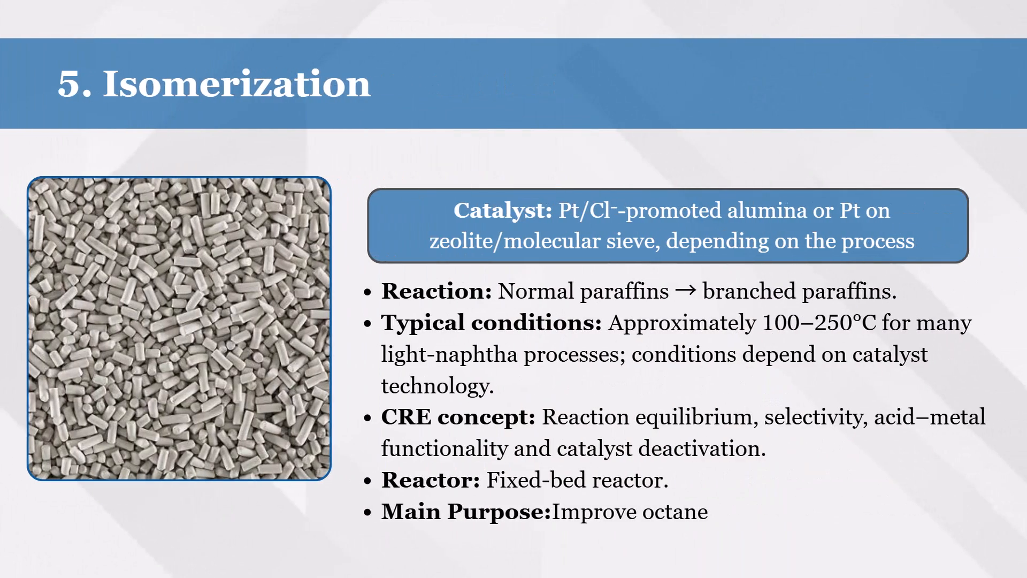
key("Right")
key("Right")
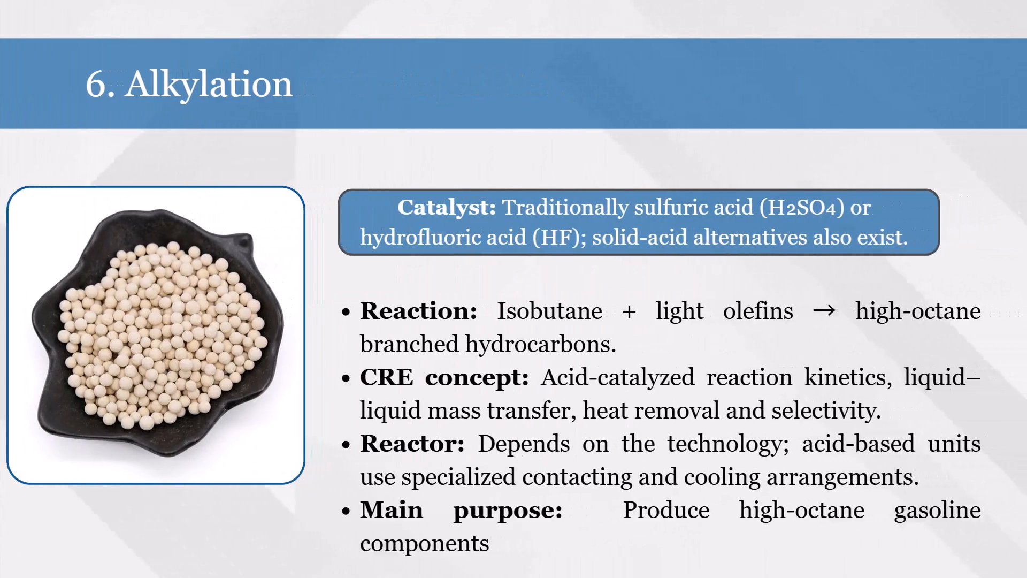
key("Right")
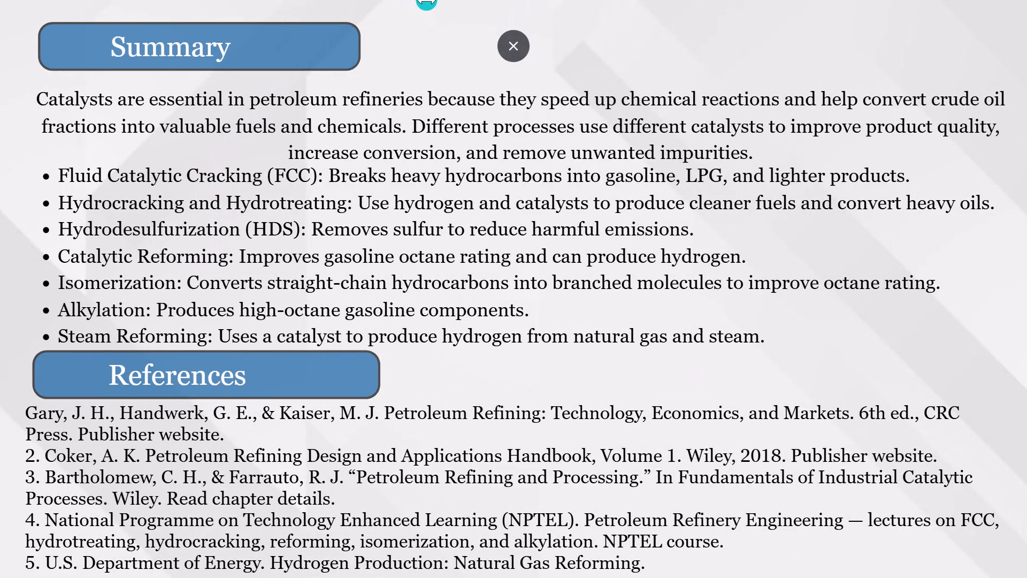
left_click(517, 39)
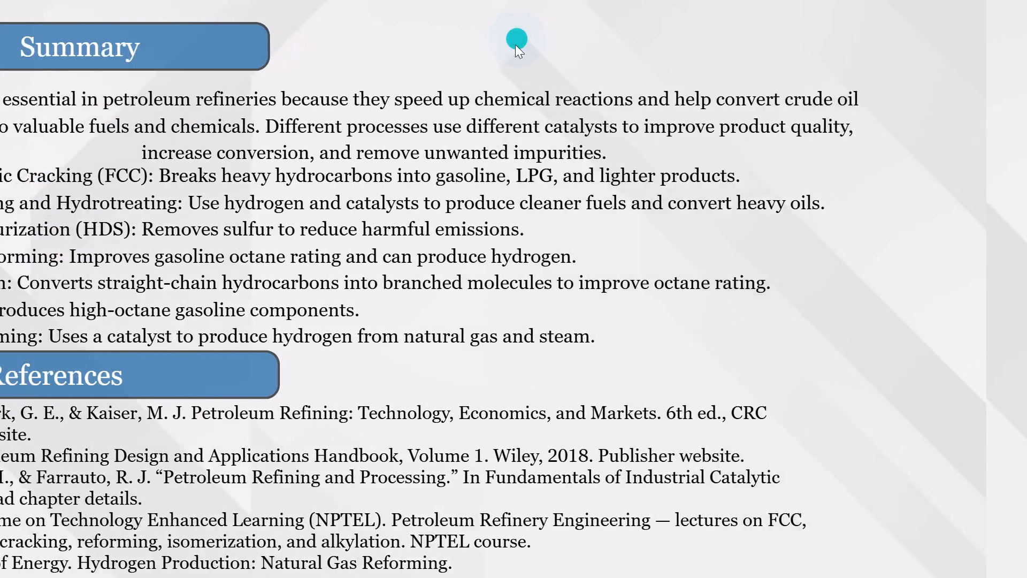
left_click(441, 270)
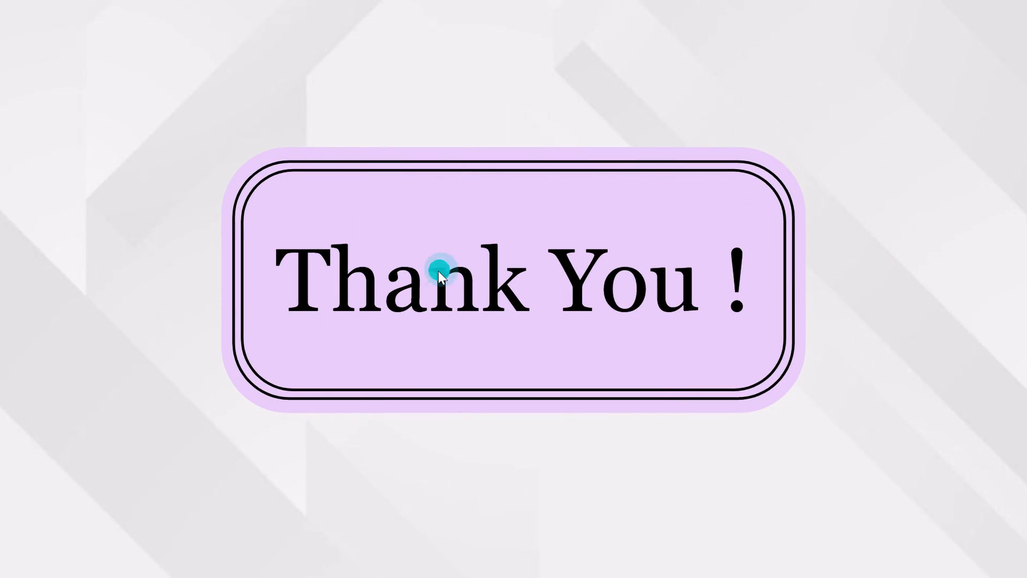
left_click_drag(246, 130, 668, 135)
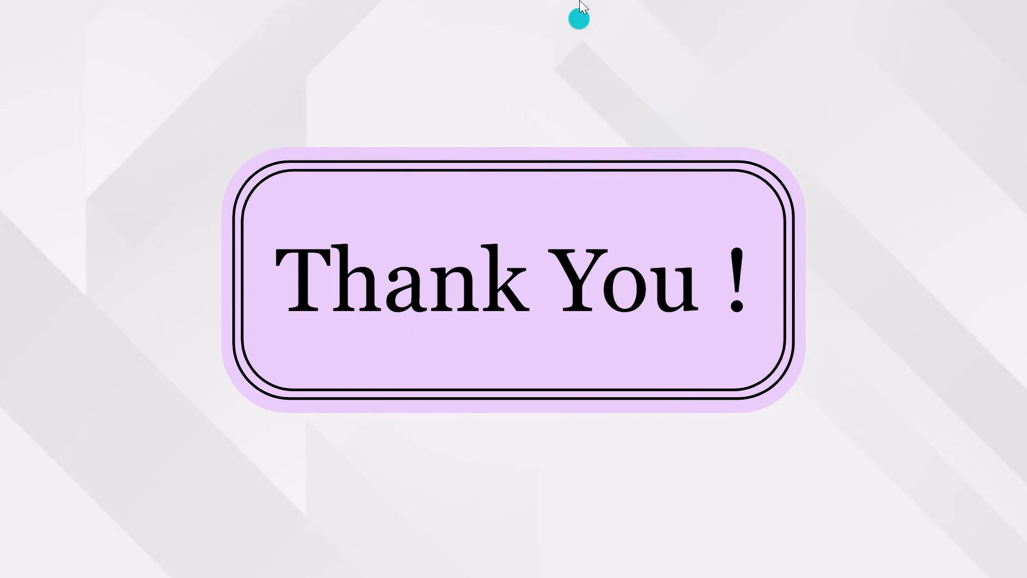
left_click(510, 55)
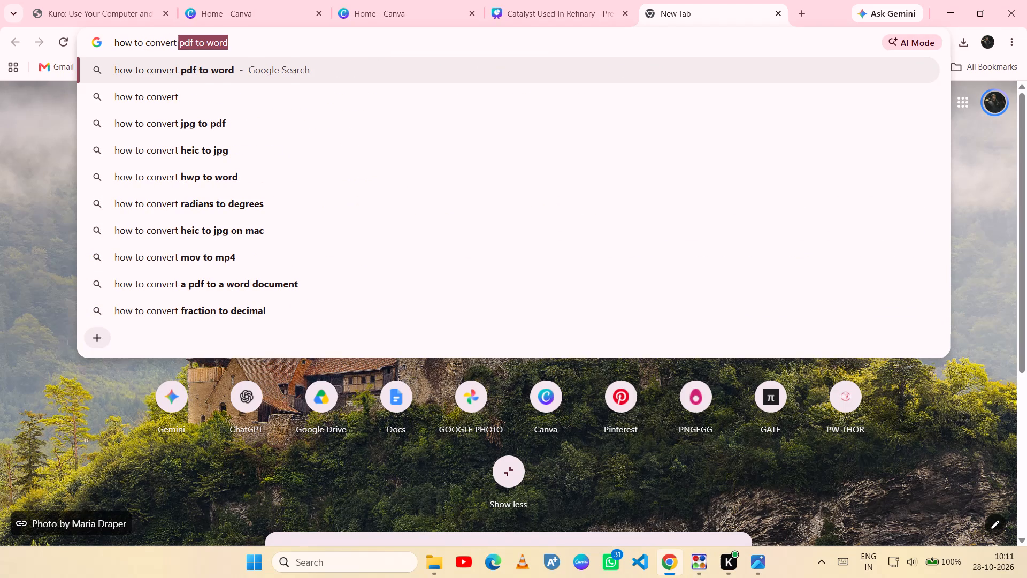
type("paypa")
key("l")
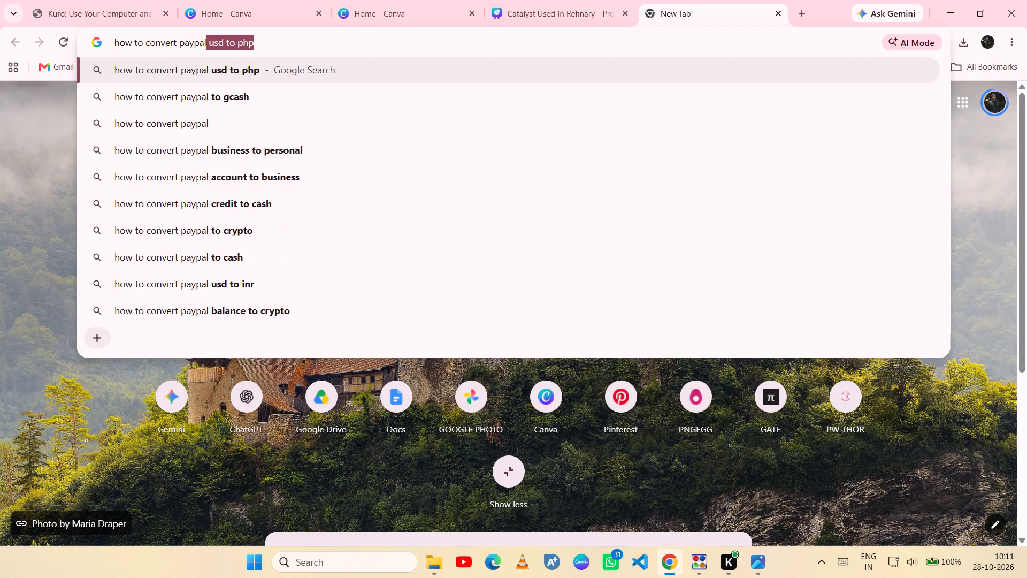
left_click(248, 208)
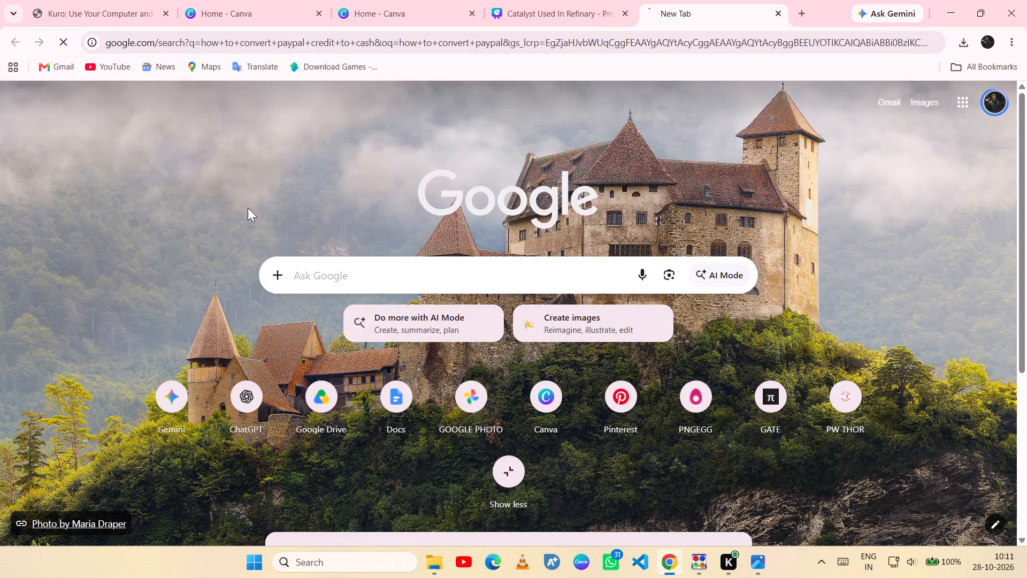